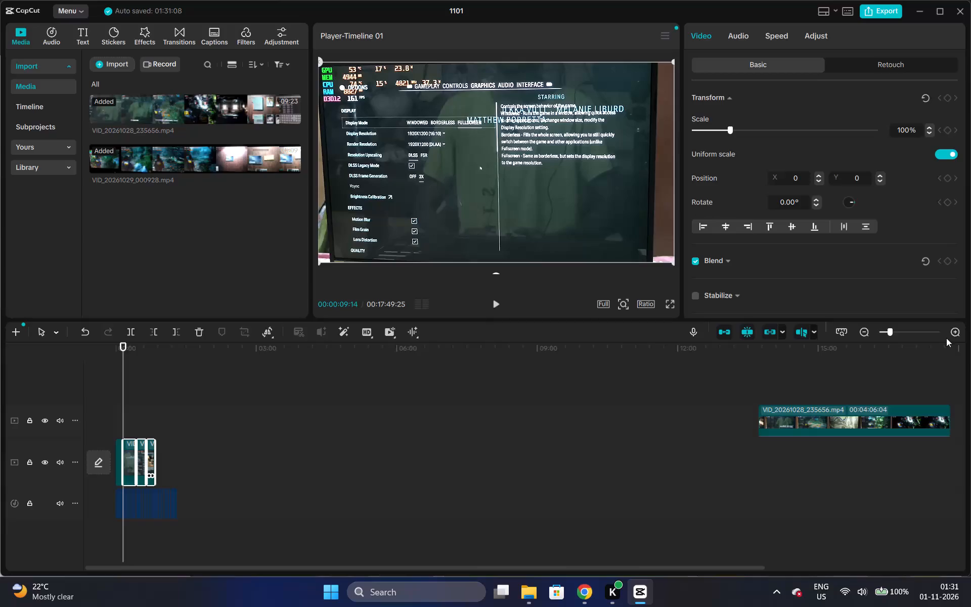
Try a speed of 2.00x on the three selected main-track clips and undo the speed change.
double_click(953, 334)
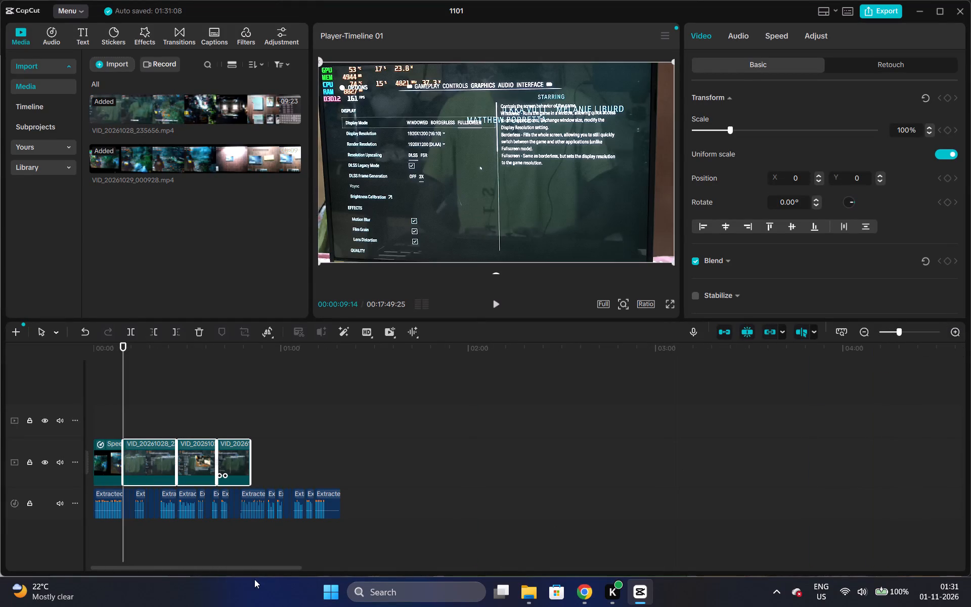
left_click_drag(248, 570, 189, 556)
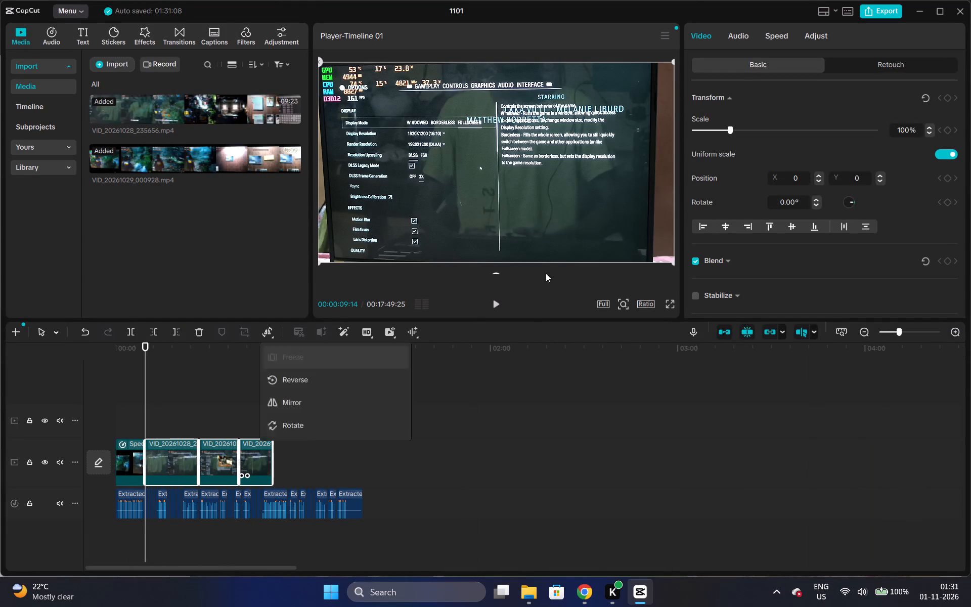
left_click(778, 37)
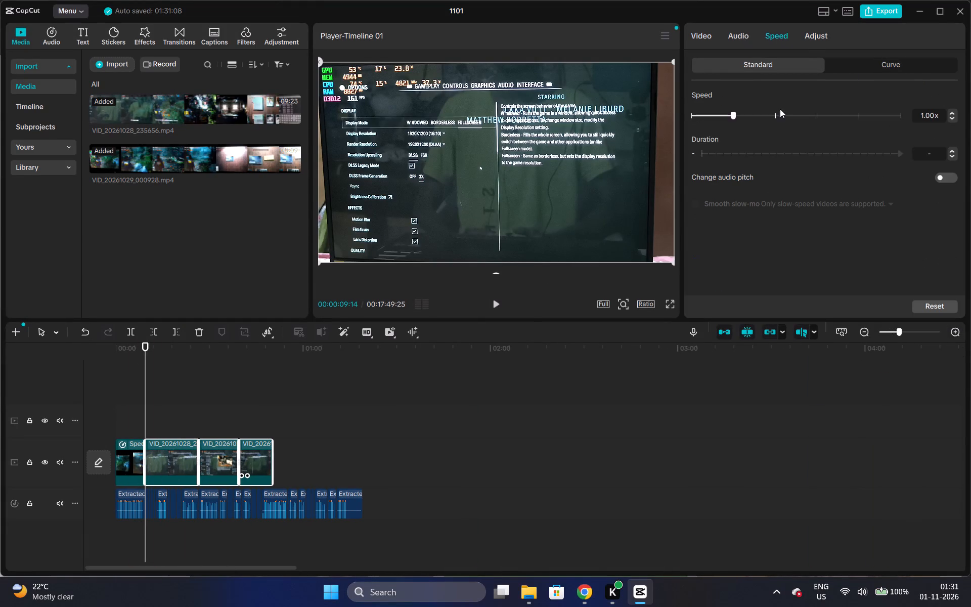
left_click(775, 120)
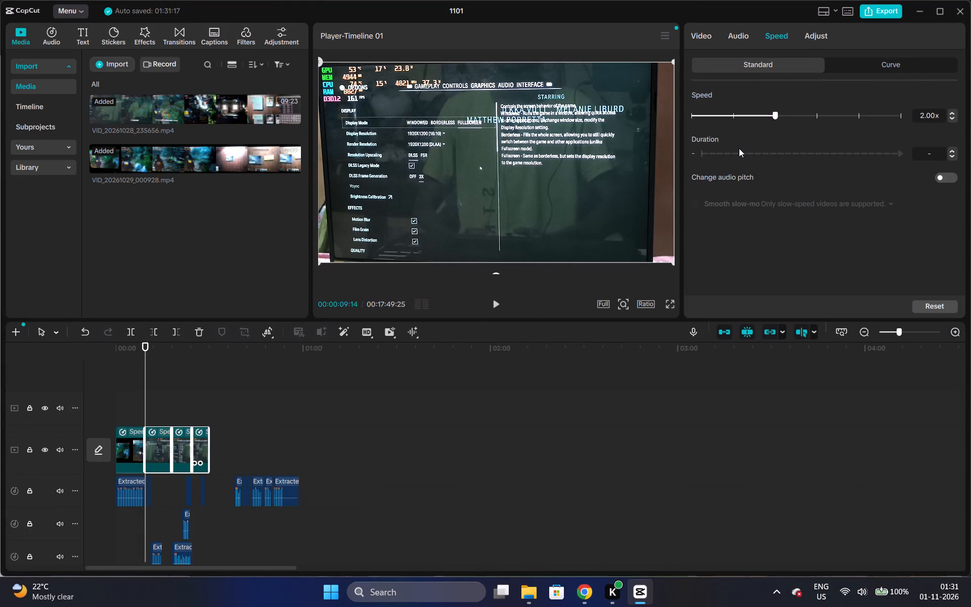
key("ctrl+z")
Lock the extracted audio track so that speed edits on the video clips do not shift it.
left_click(33, 506)
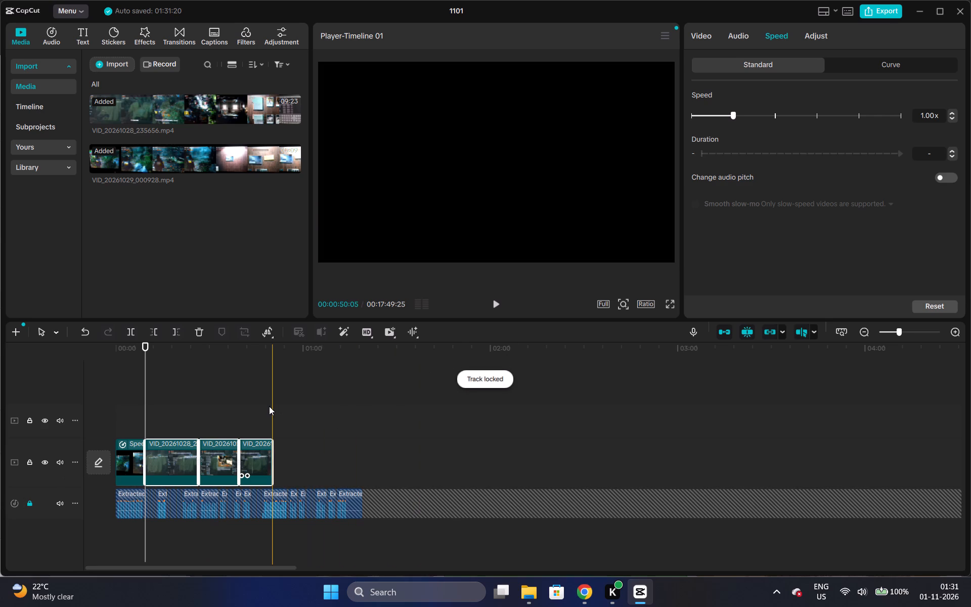
key("space")
key("space")
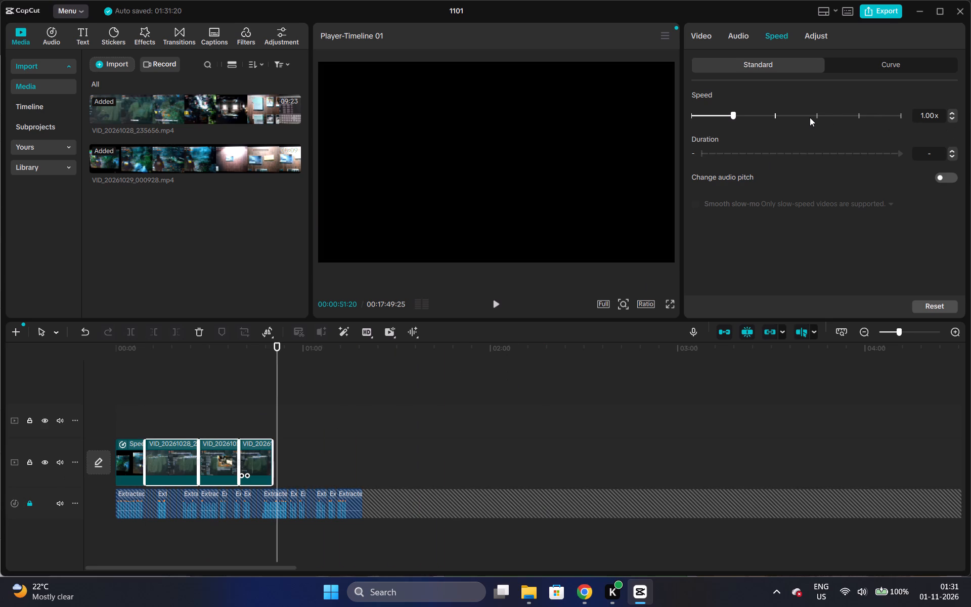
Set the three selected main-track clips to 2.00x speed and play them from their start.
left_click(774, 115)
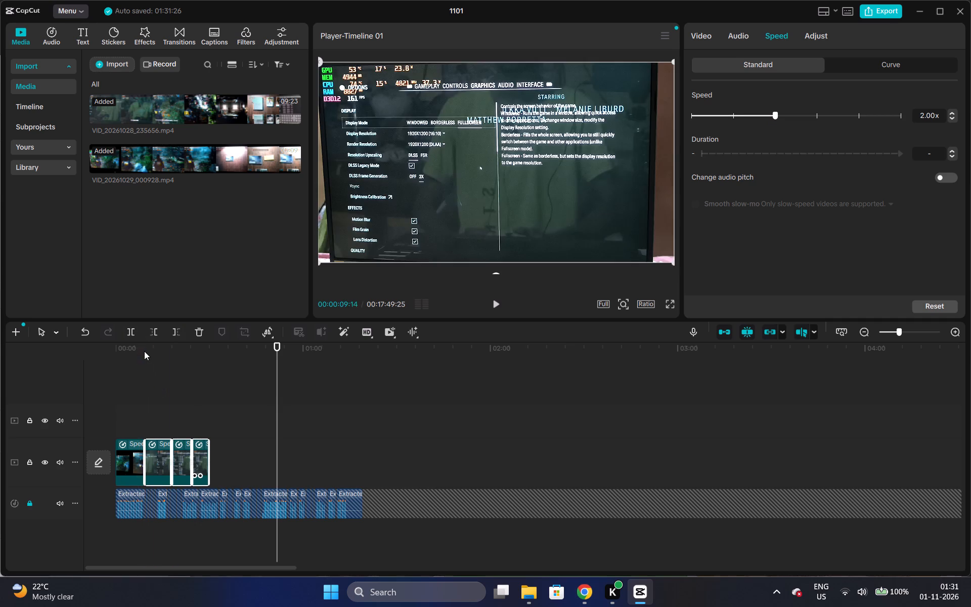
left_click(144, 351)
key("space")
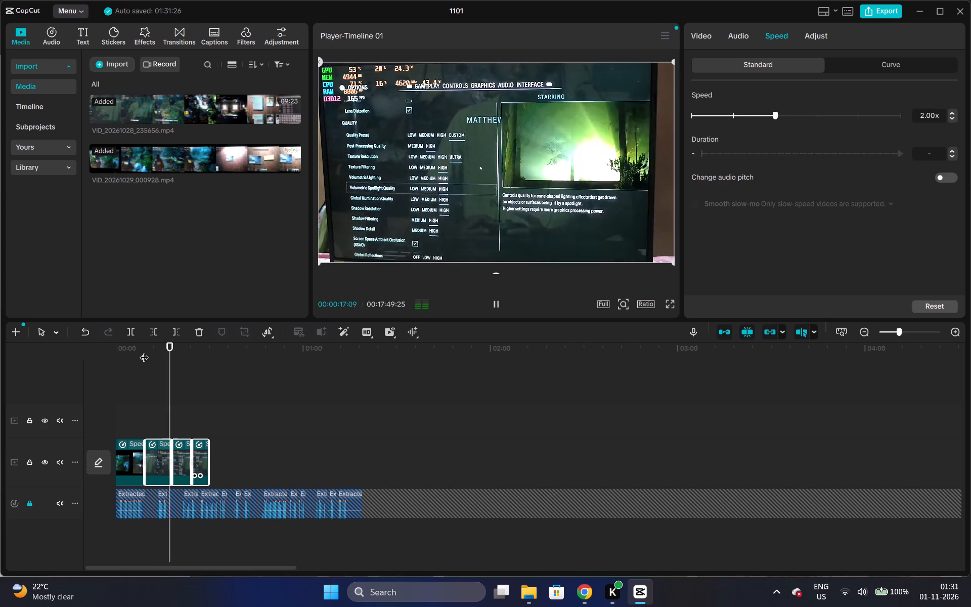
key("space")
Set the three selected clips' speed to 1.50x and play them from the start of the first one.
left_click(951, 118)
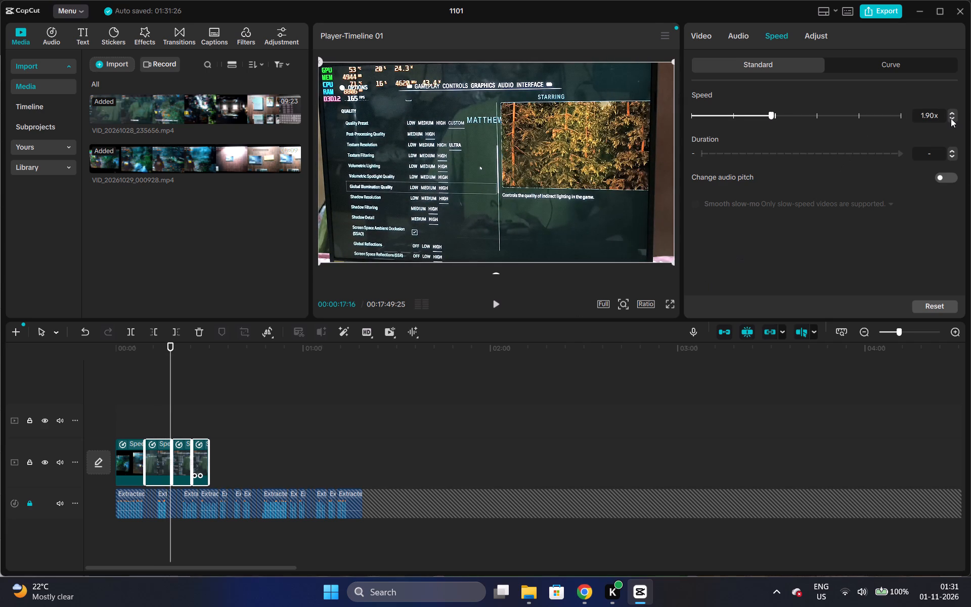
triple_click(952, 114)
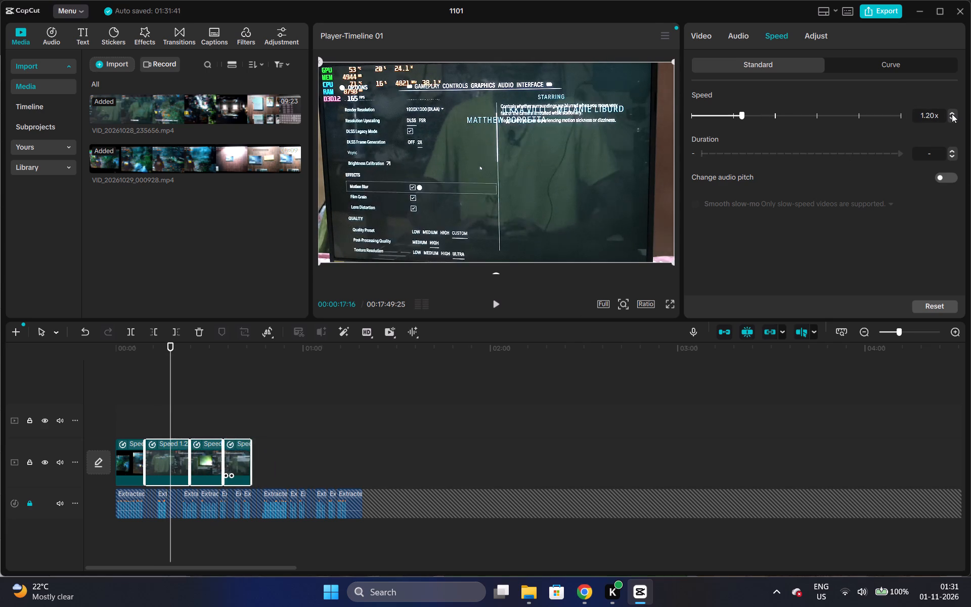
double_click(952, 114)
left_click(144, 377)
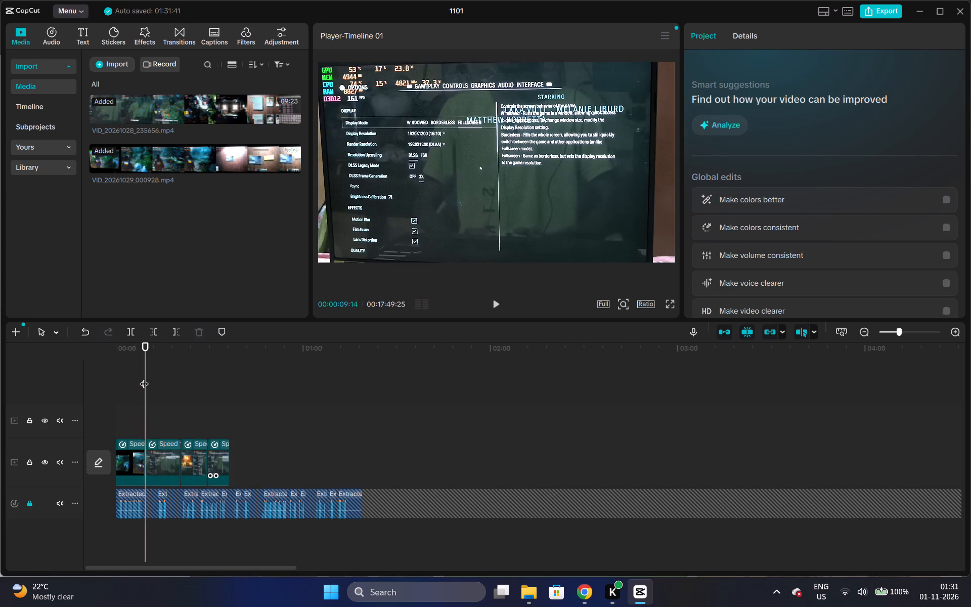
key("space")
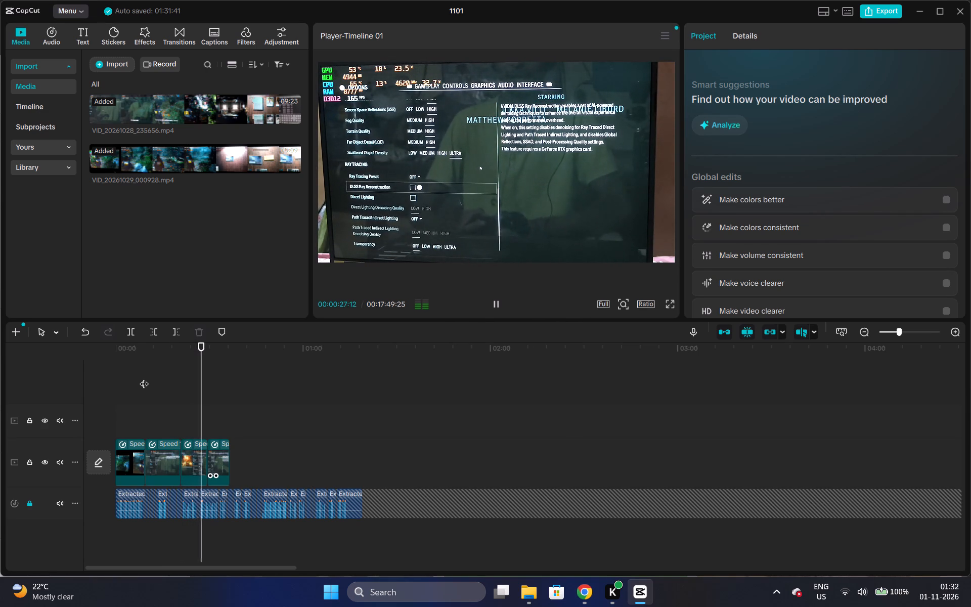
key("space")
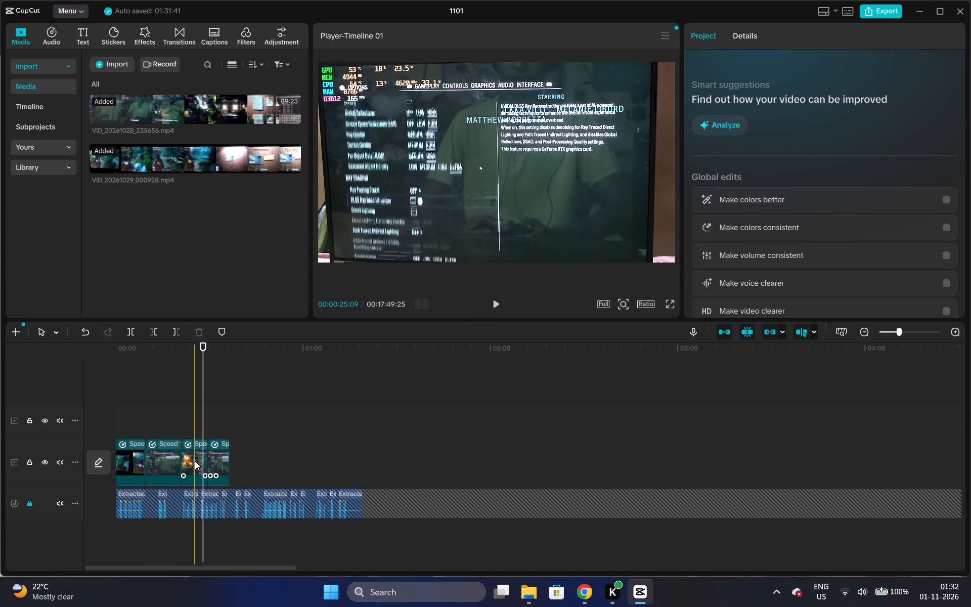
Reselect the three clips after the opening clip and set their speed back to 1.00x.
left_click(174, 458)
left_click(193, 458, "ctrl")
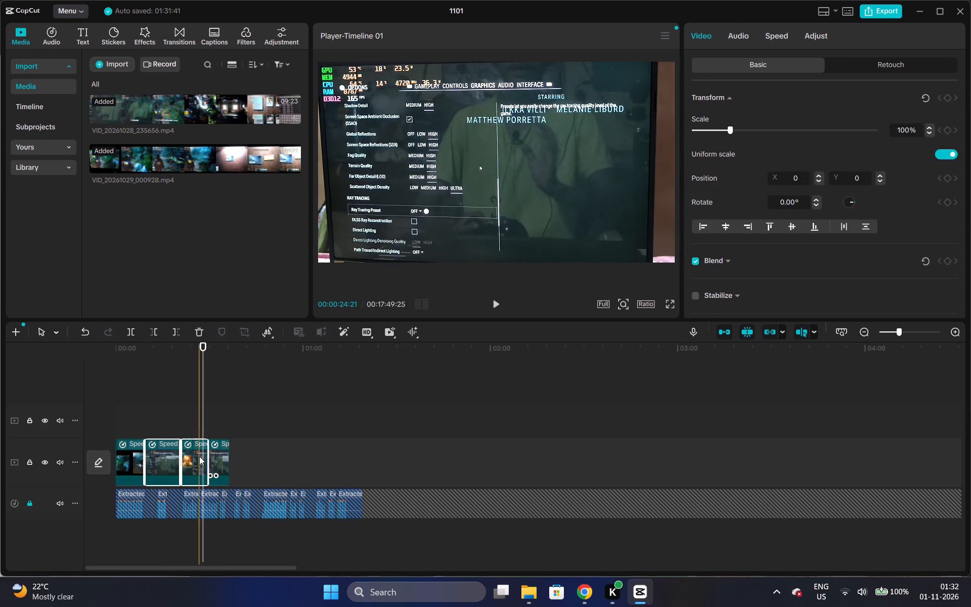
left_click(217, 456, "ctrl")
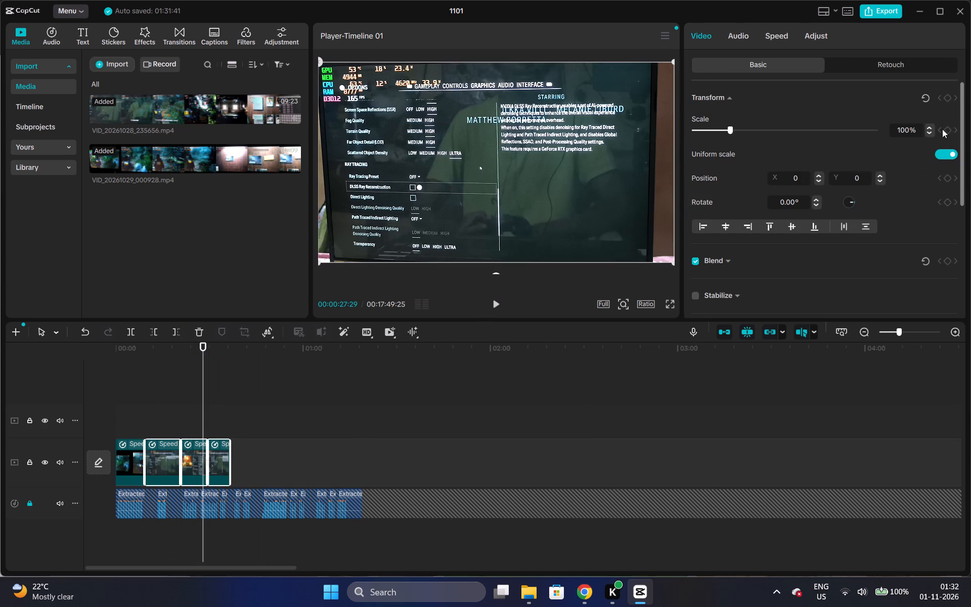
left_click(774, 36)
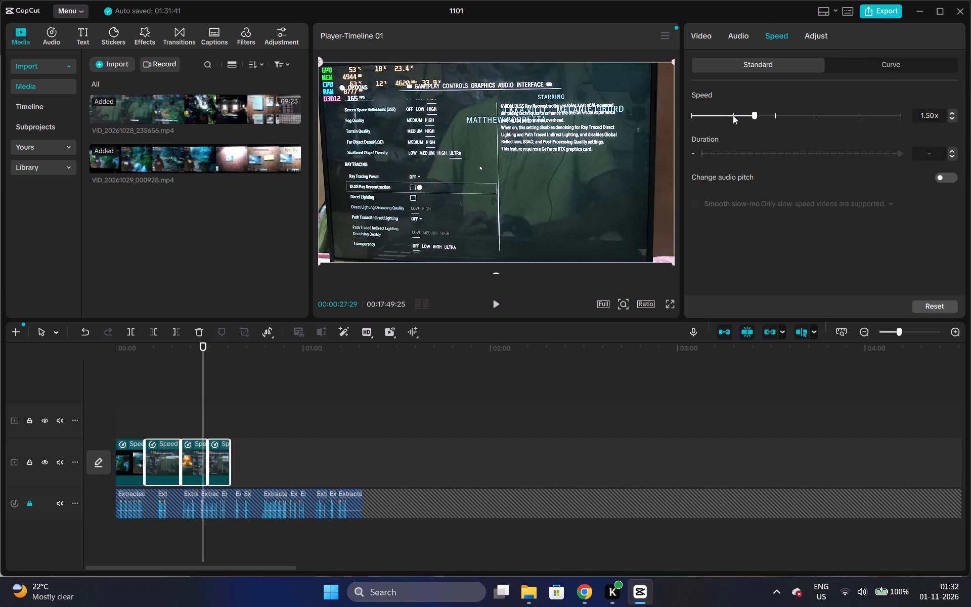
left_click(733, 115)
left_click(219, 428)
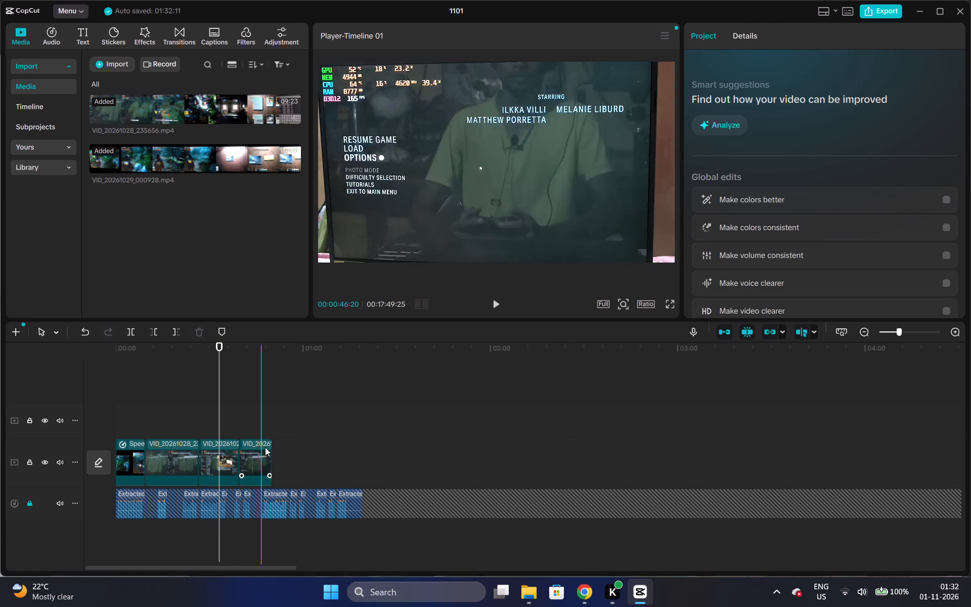
Move the last main-track clip to the video track above, just past the 01:30 mark.
left_click_drag(256, 446, 424, 419)
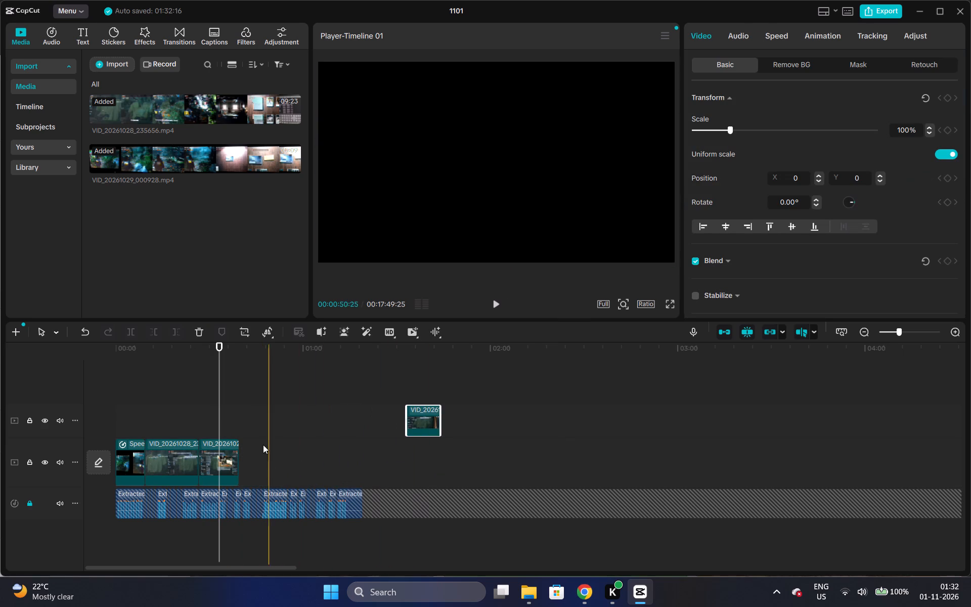
Split the last remaining main-track clip at about 33 seconds and park its second part on a new upper track before the other parked clip.
left_click(220, 450)
left_click(201, 379)
key("space")
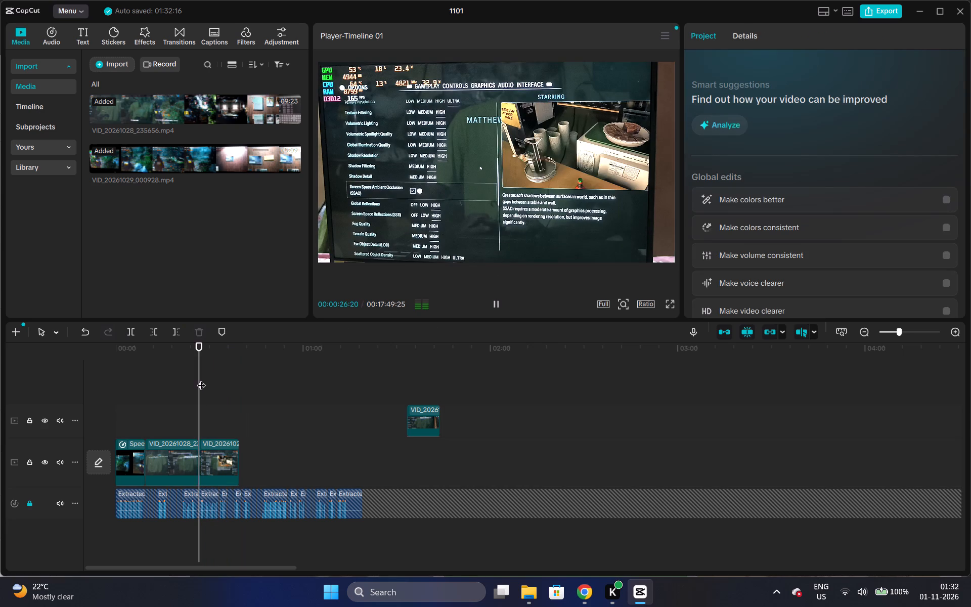
key("space")
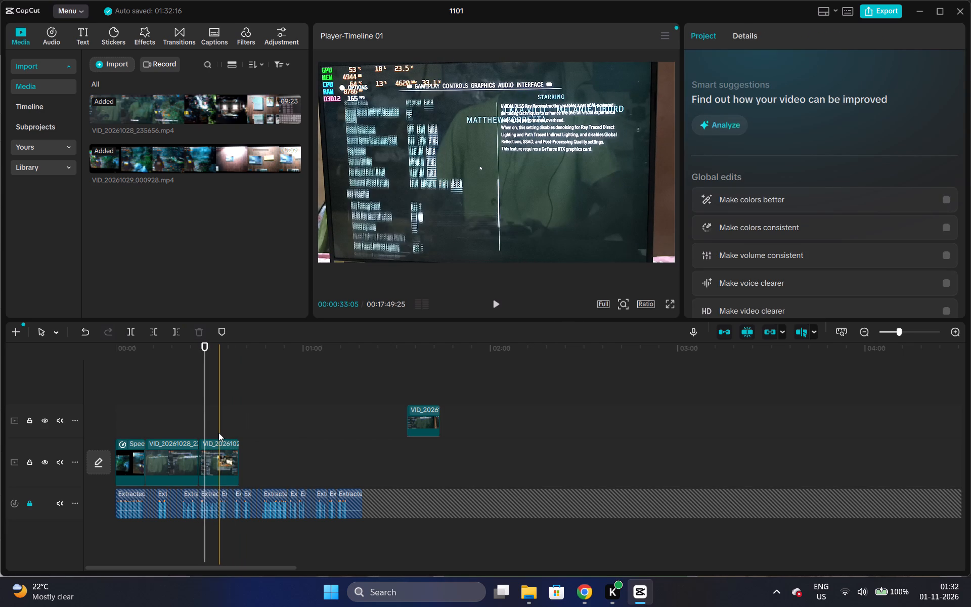
left_click(218, 441)
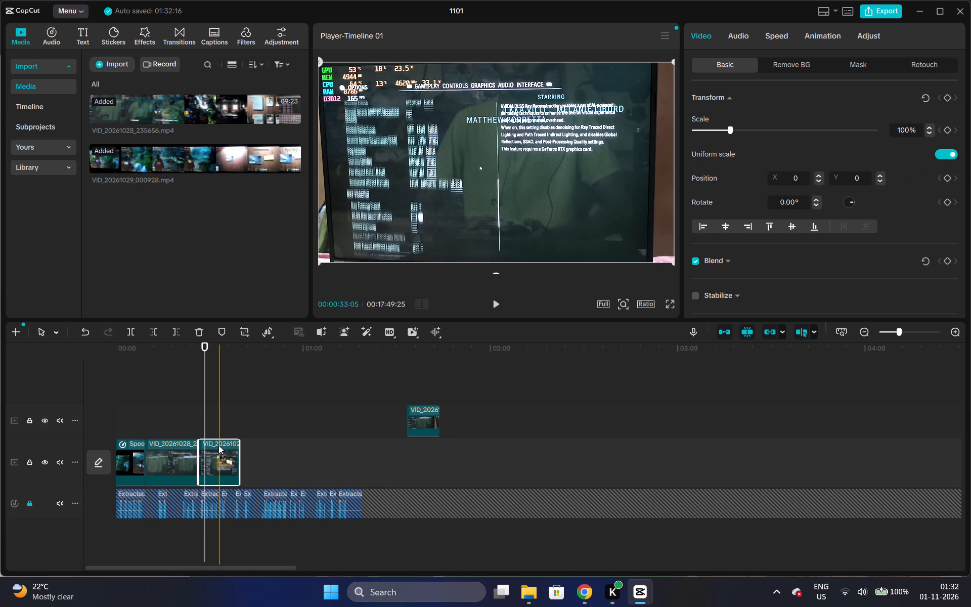
key("ctrl+b")
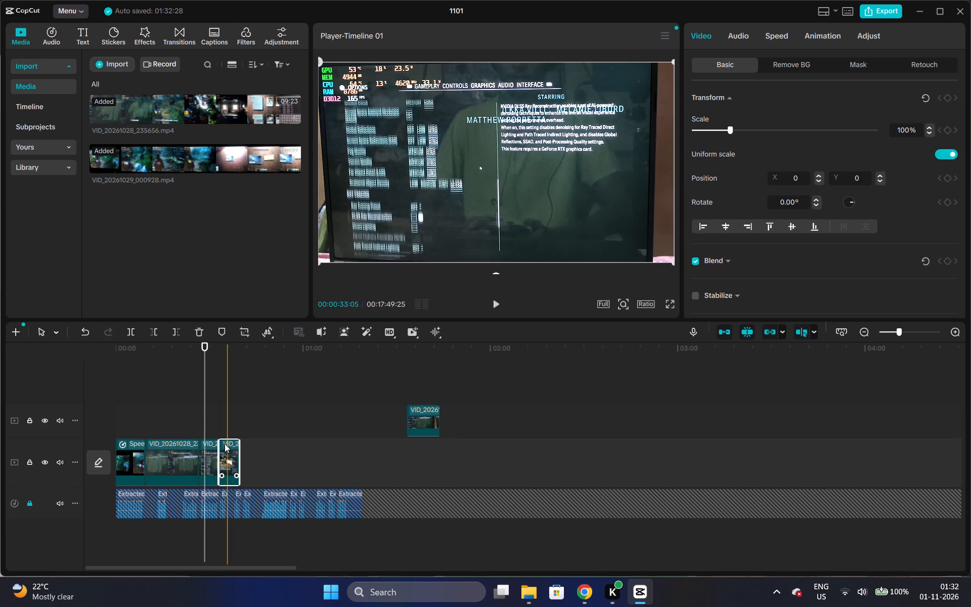
left_click_drag(225, 444, 395, 406)
left_click(391, 367)
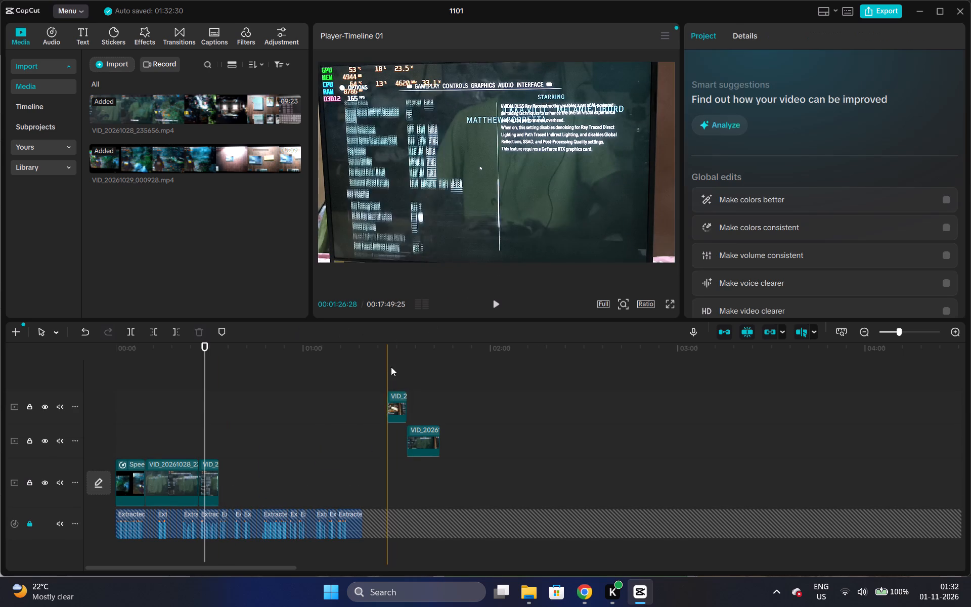
key("space")
key("space")
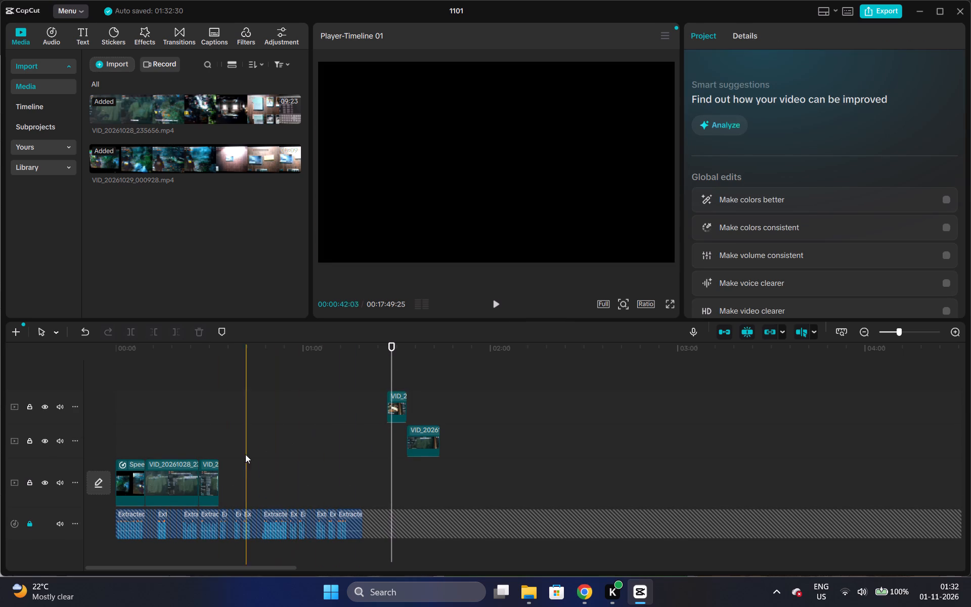
Set the second main-track clip's speed to 1.30x and play the timeline from the beginning to check it against the audio.
left_click(143, 363)
key("space")
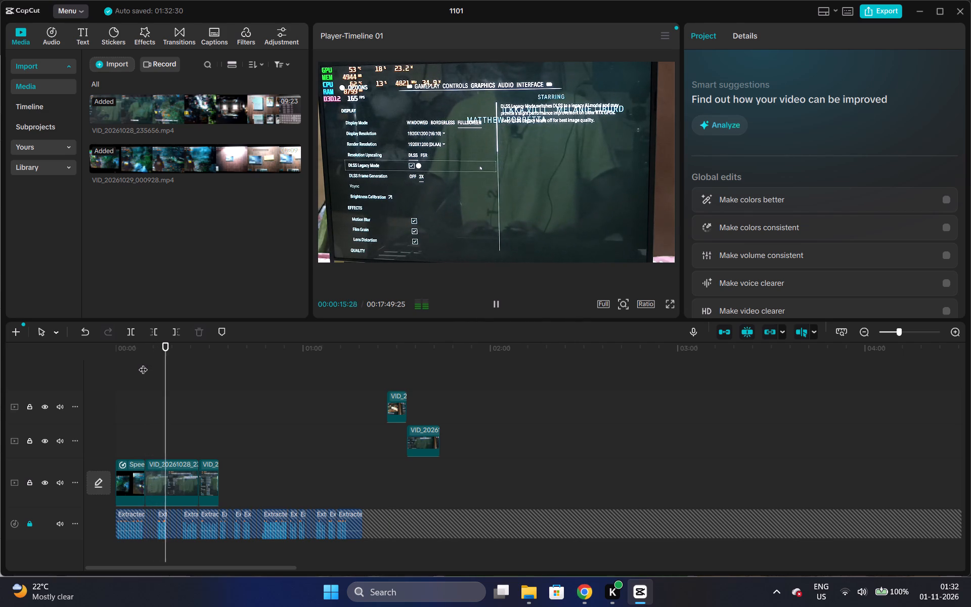
key("space")
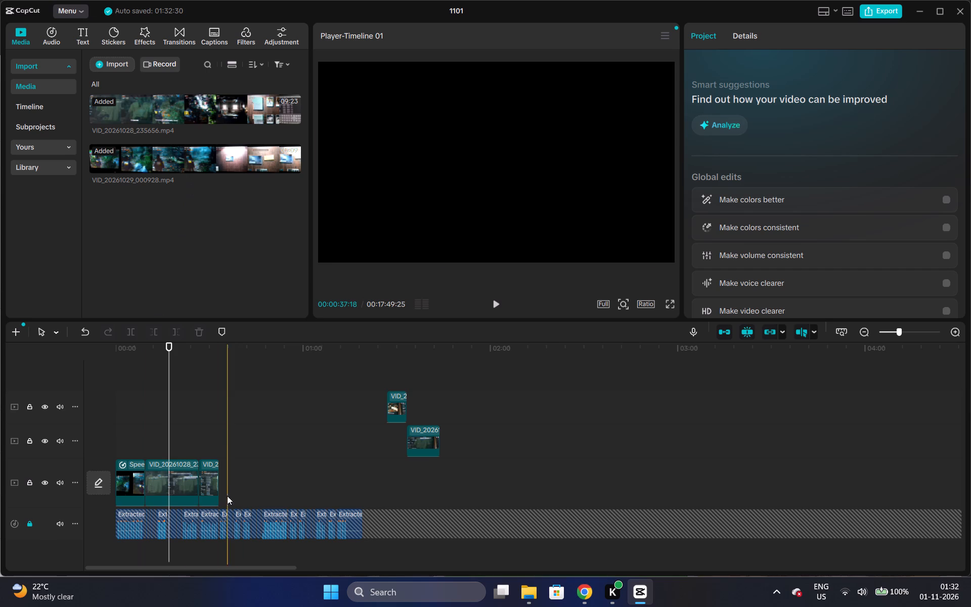
left_click(184, 476)
left_click(765, 33)
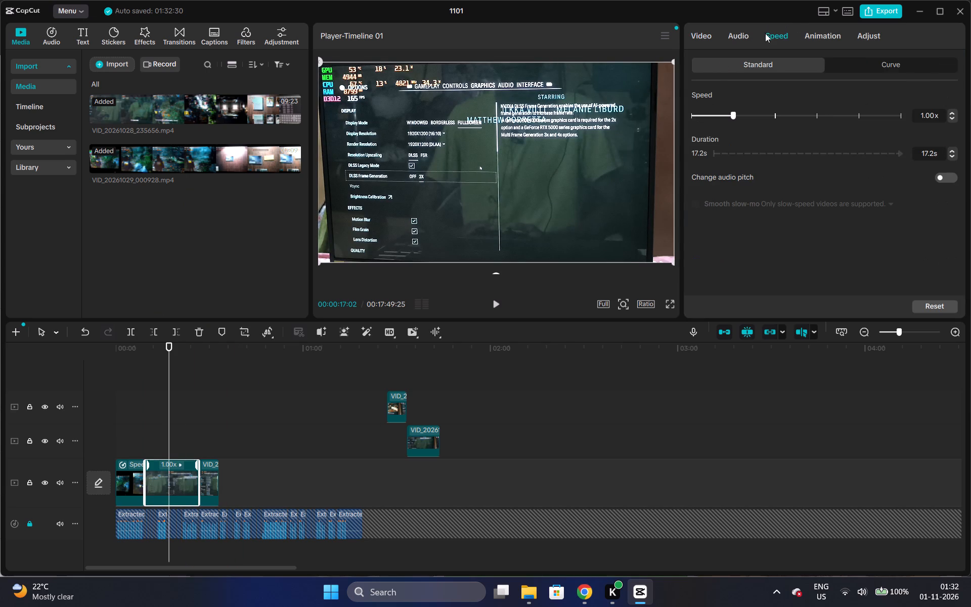
triple_click(953, 111)
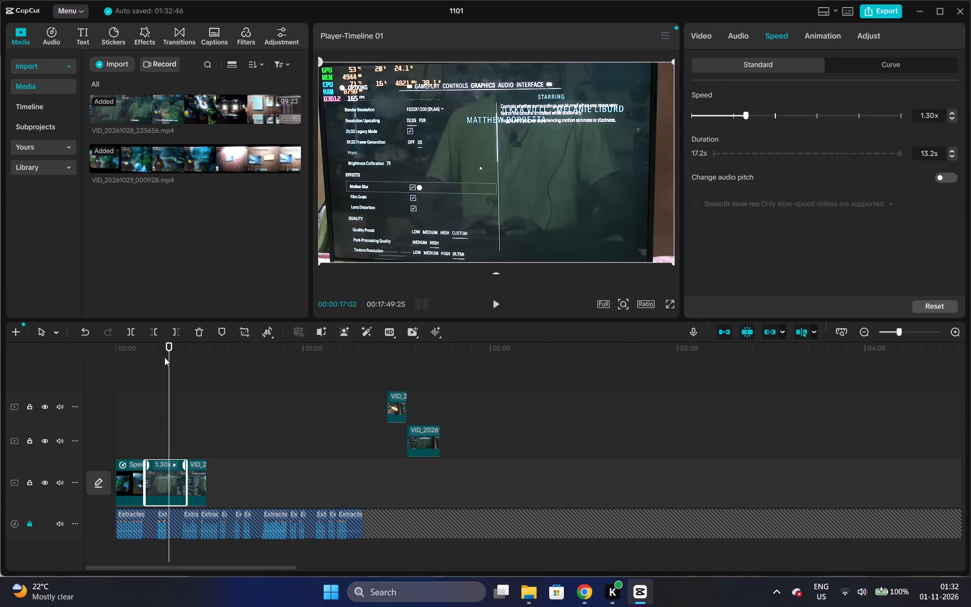
left_click(117, 348)
key("space")
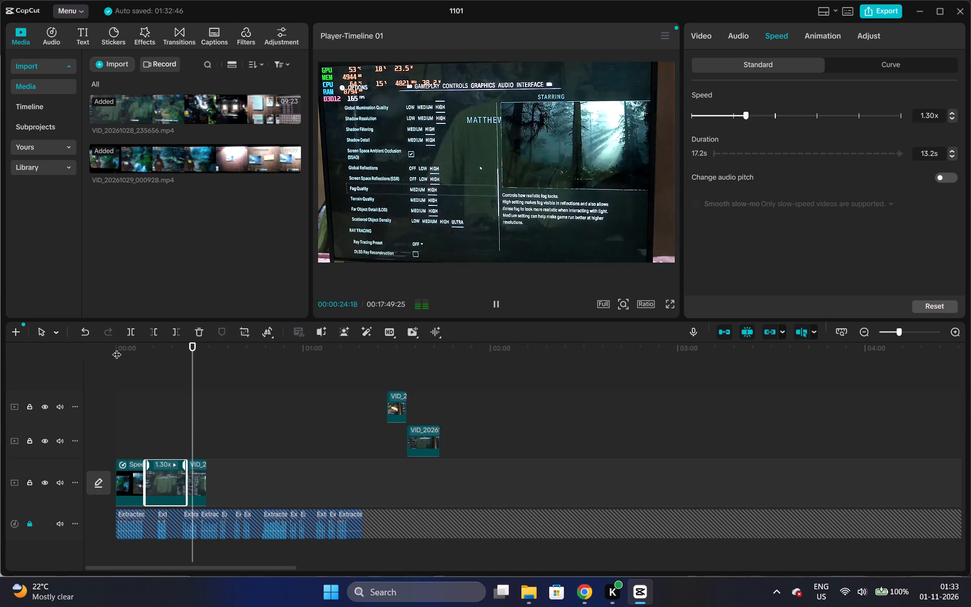
key("space")
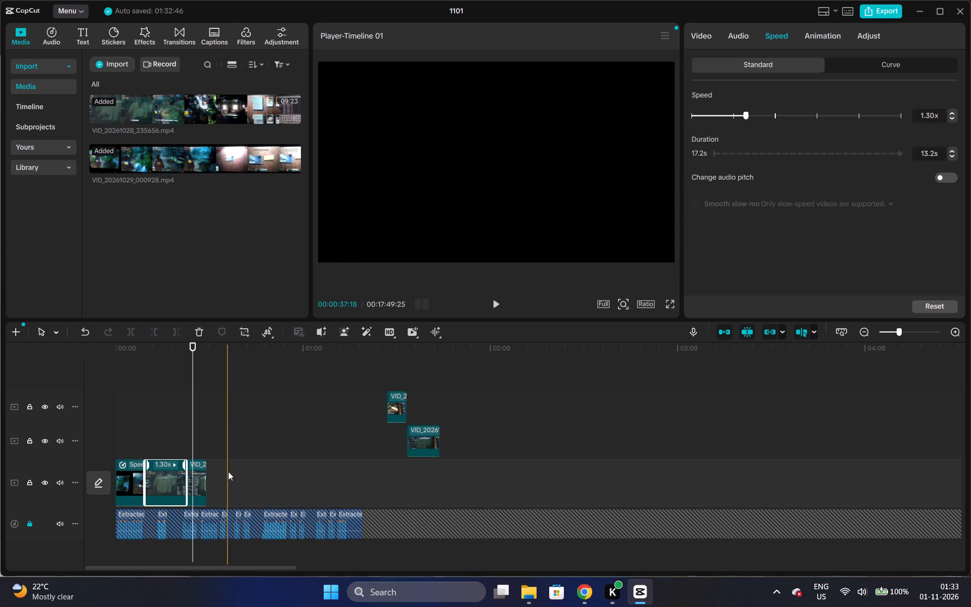
Set the third main-track clip's speed to 1.50x and play it from its start.
left_click(196, 473)
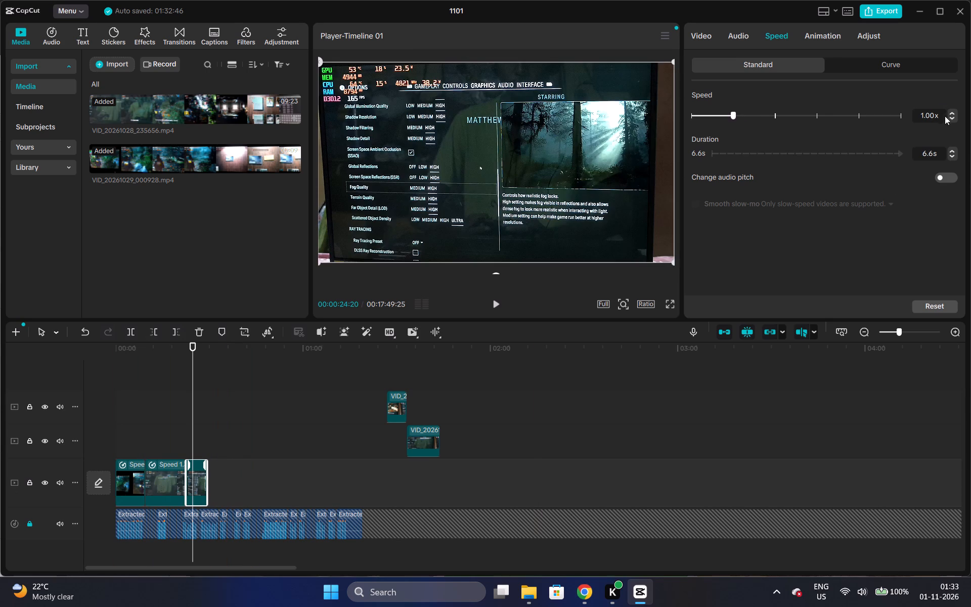
left_click(950, 113)
left_click(950, 113)
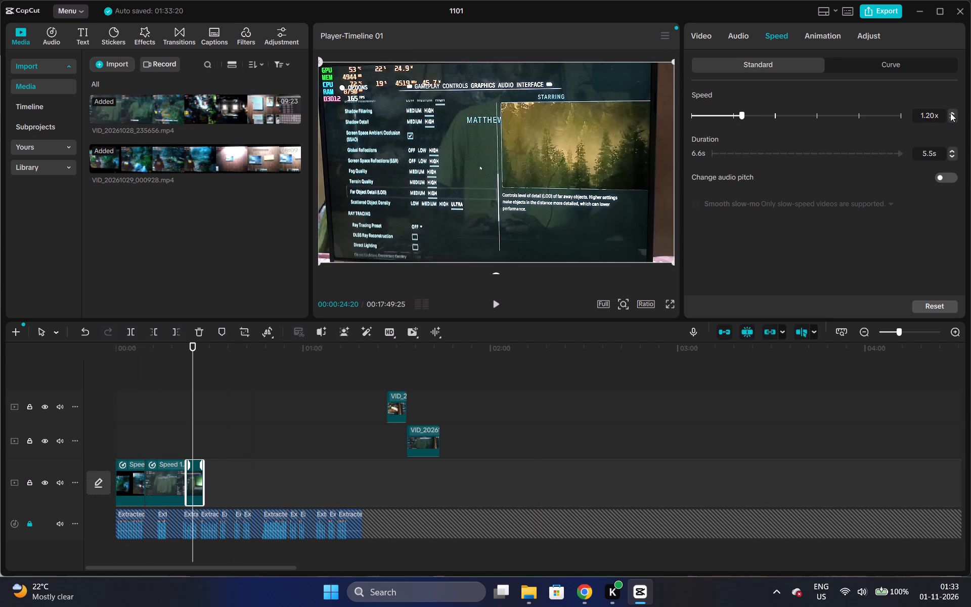
left_click(950, 113)
left_click(950, 113)
left_click(950, 113)
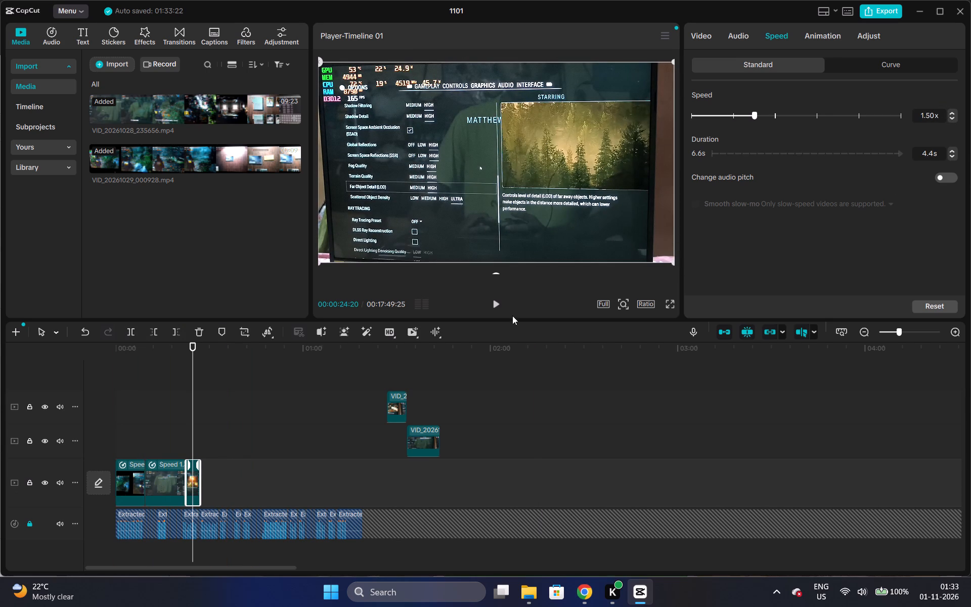
left_click(184, 358)
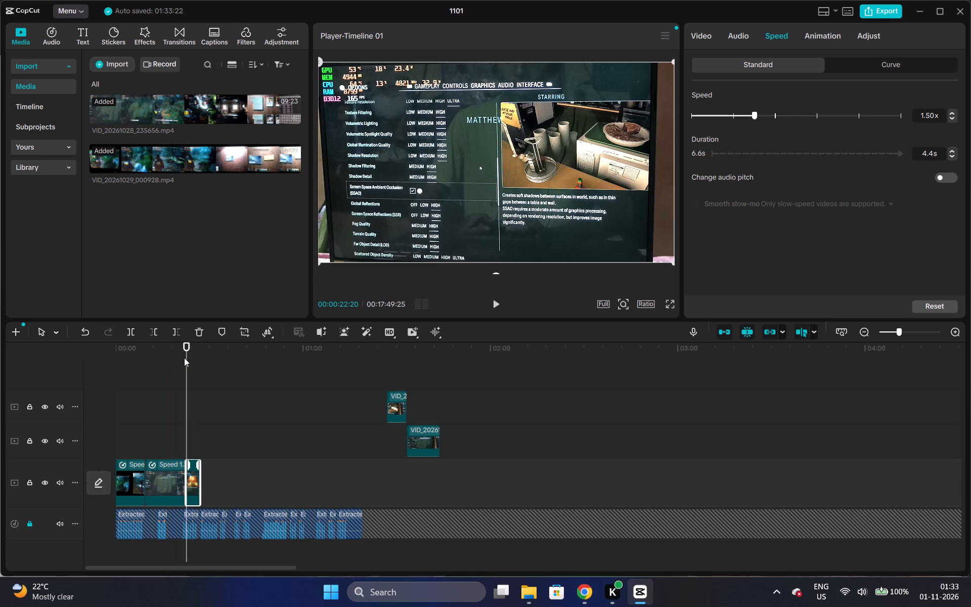
key("space")
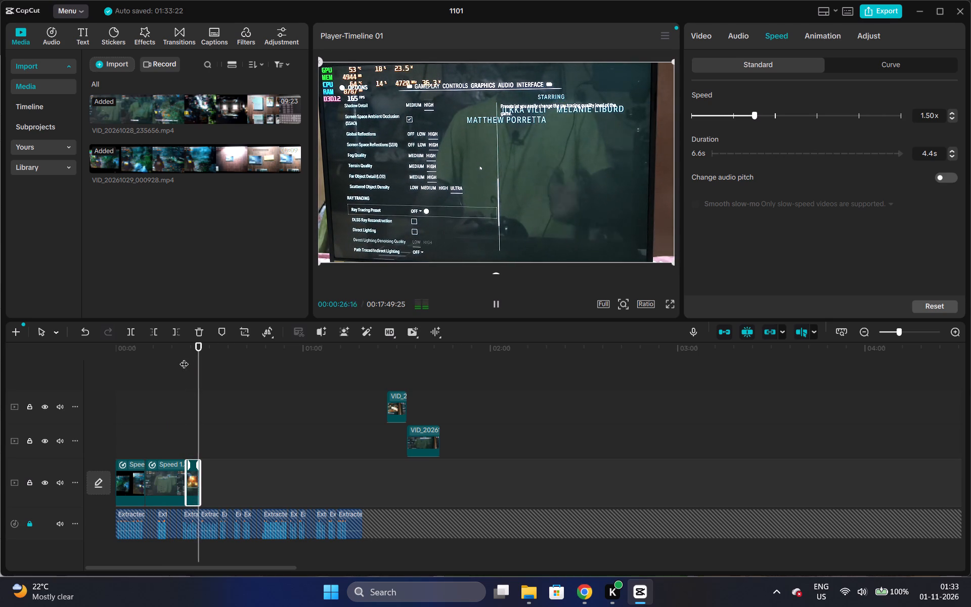
Set the third main-track clip's speed to 1.00x.
key("space")
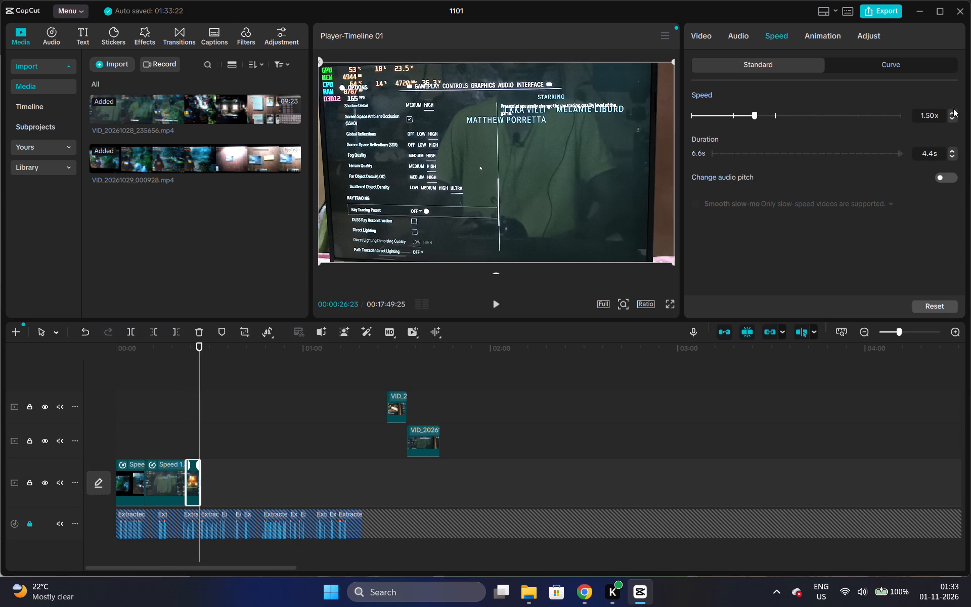
left_click(954, 117)
triple_click(954, 117)
left_click(954, 117)
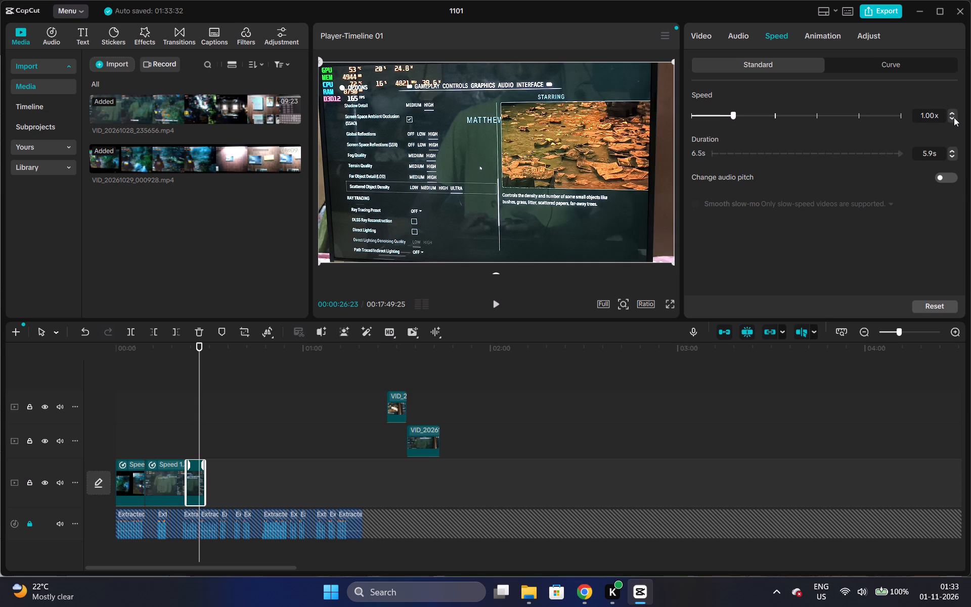
left_click(954, 117)
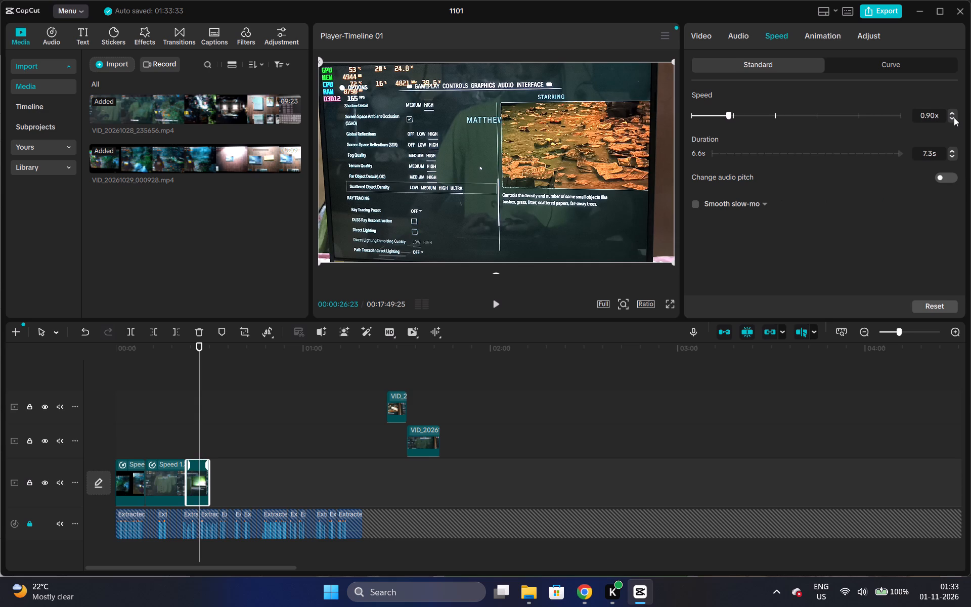
left_click(954, 117)
left_click(954, 117)
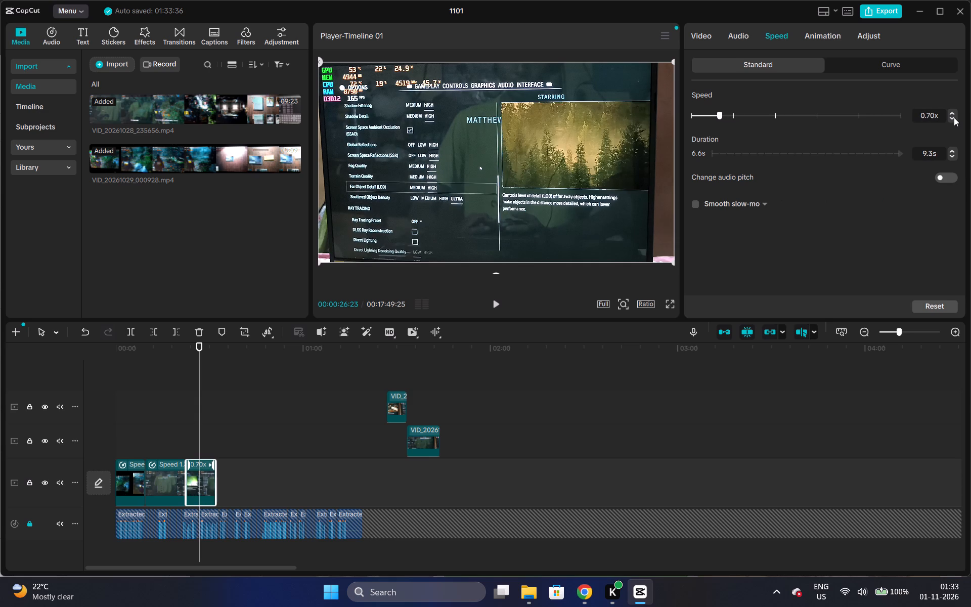
triple_click(952, 113)
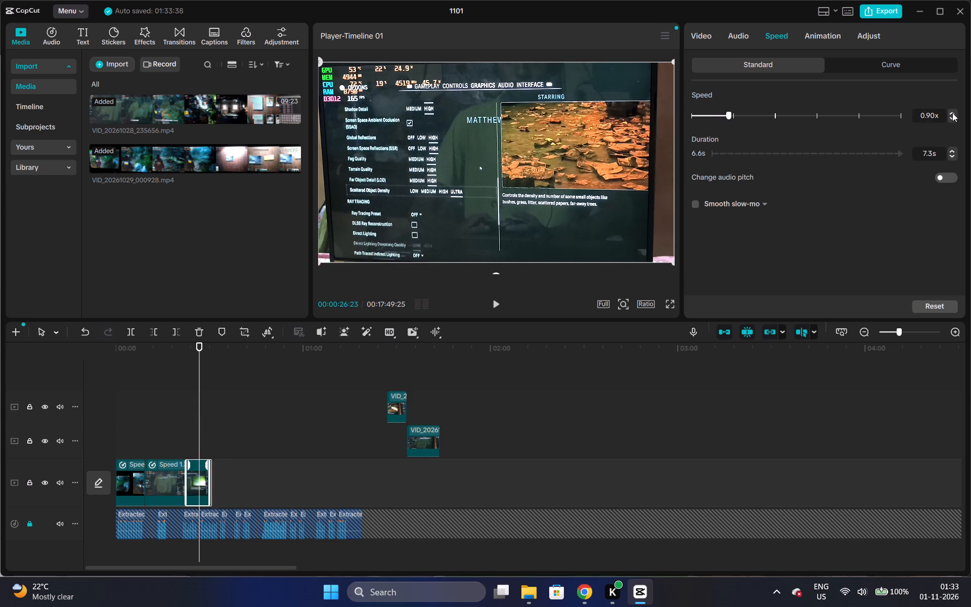
left_click(183, 387)
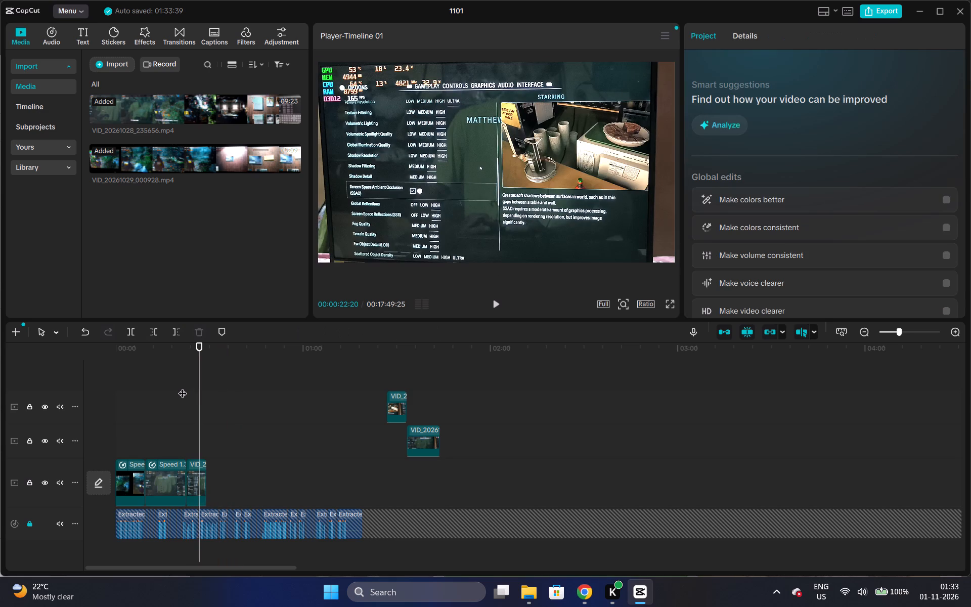
Play the third main-track clip against the audio and trim its end to about 27 seconds.
key("space")
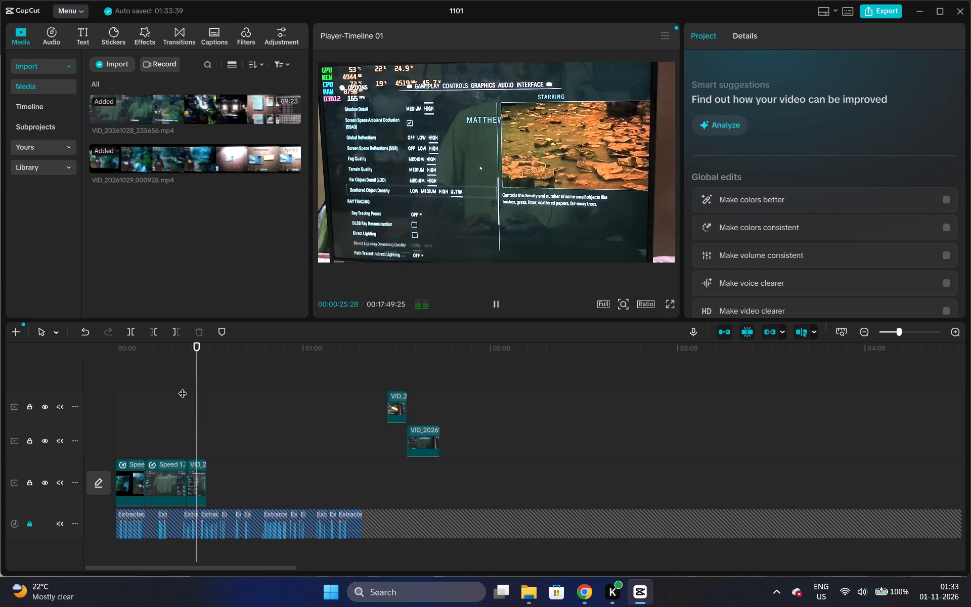
key("space")
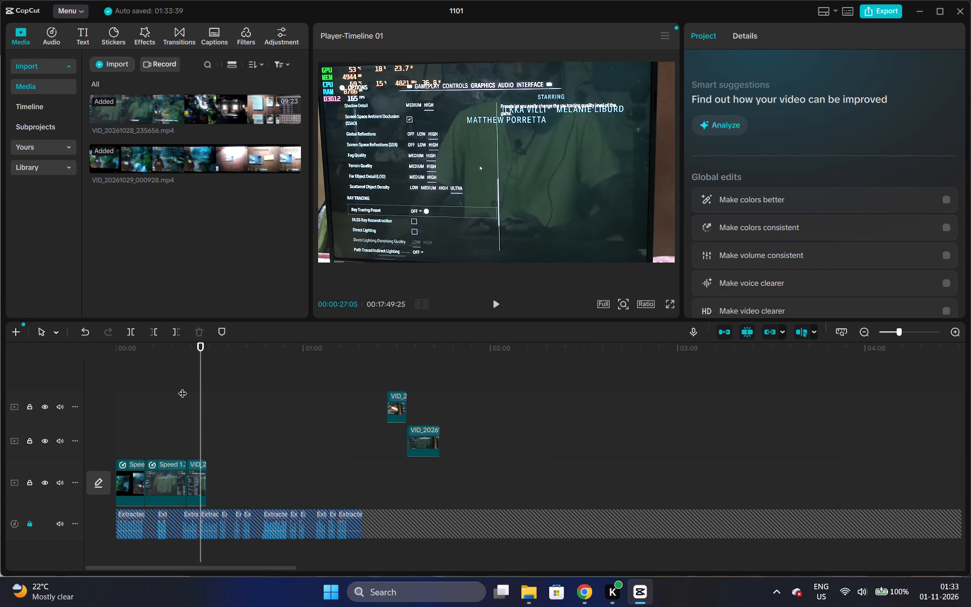
left_click_drag(206, 469, 202, 457)
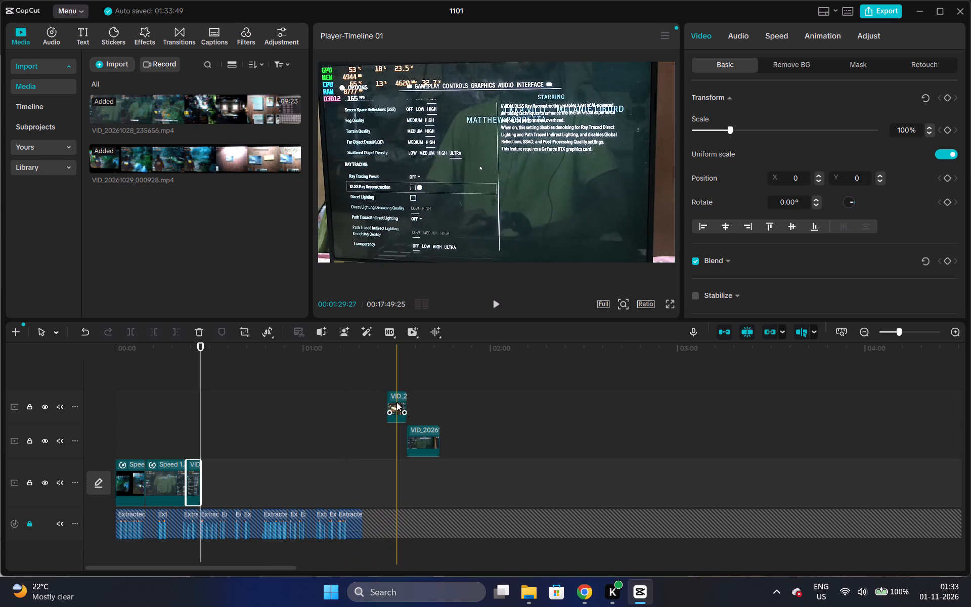
Move the earlier parked clip from the top track onto the main track directly after the third clip, and play it.
left_click_drag(396, 402, 218, 475)
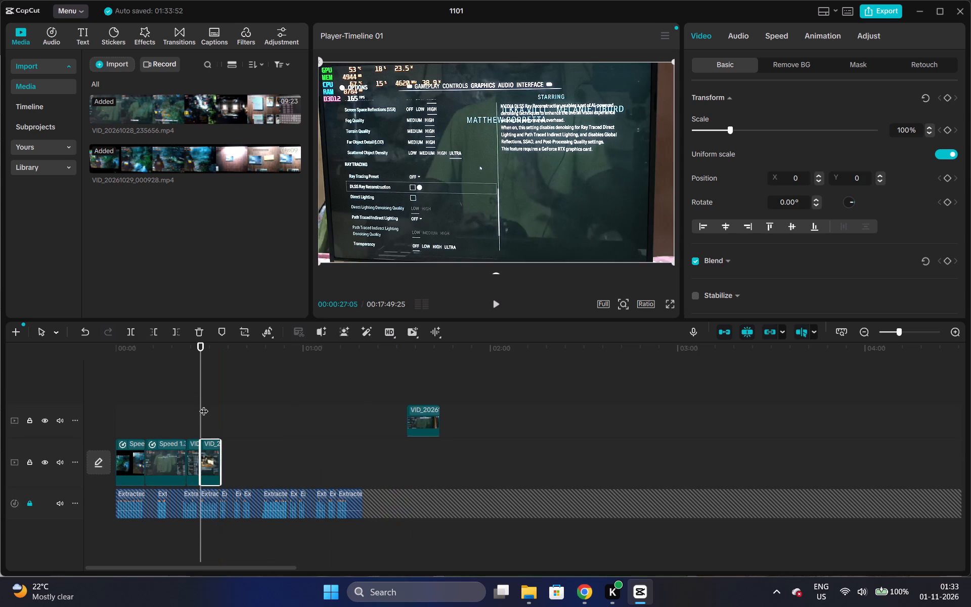
left_click(204, 400)
key("space")
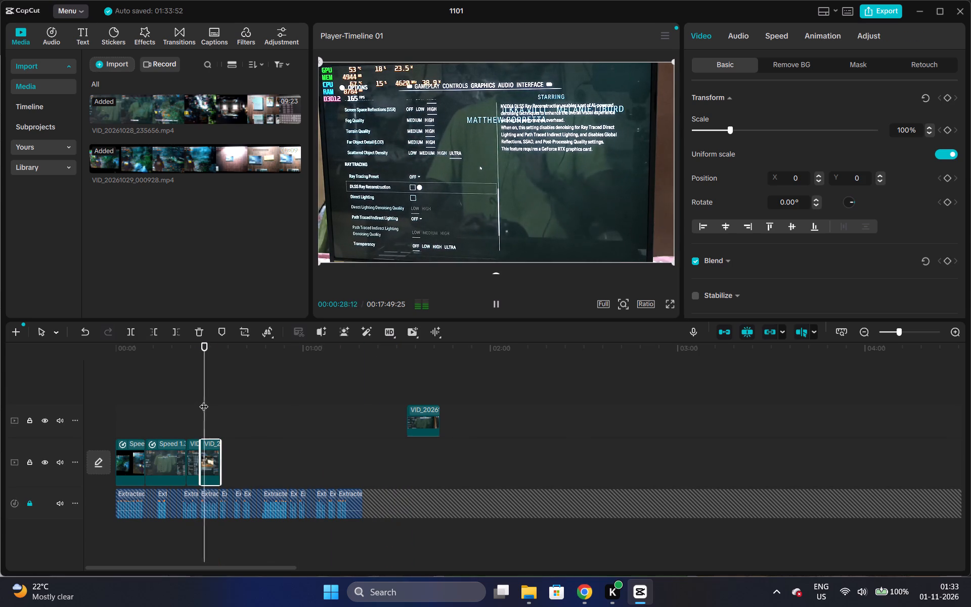
key("space")
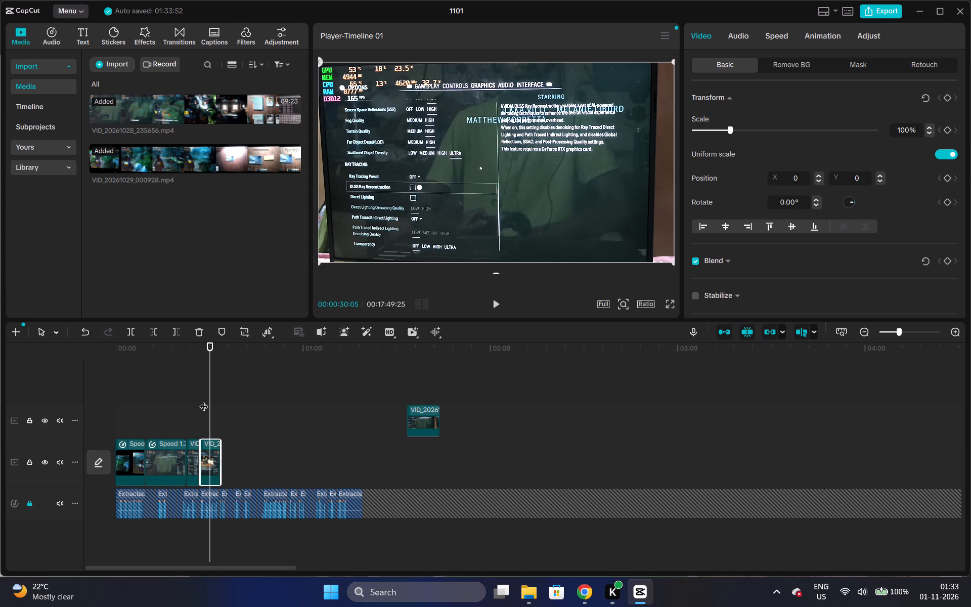
Replay the fourth main-track clip, trim its end to about 29.5 seconds, and play the audio on from there.
left_click(205, 374)
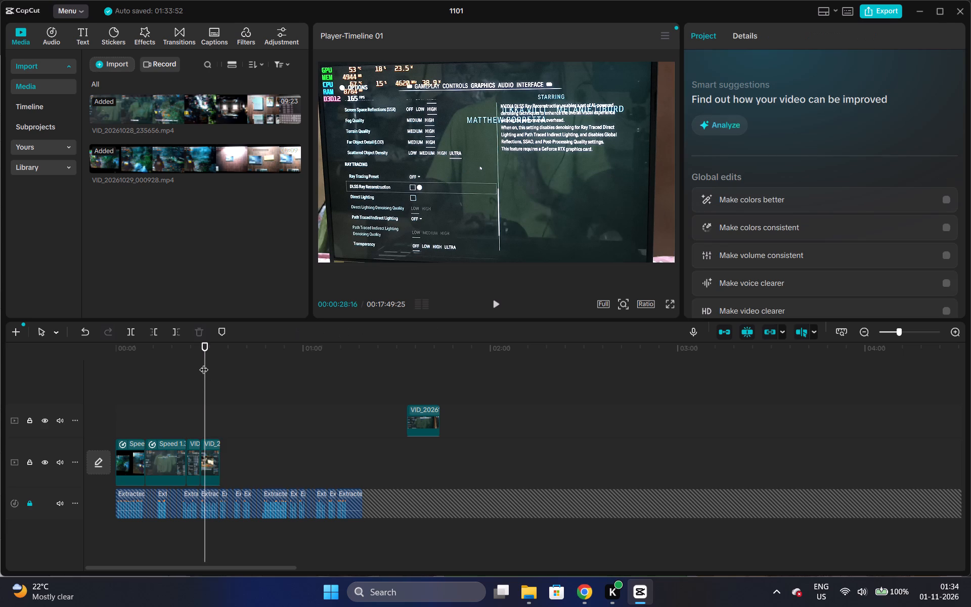
left_click(204, 363)
key("space")
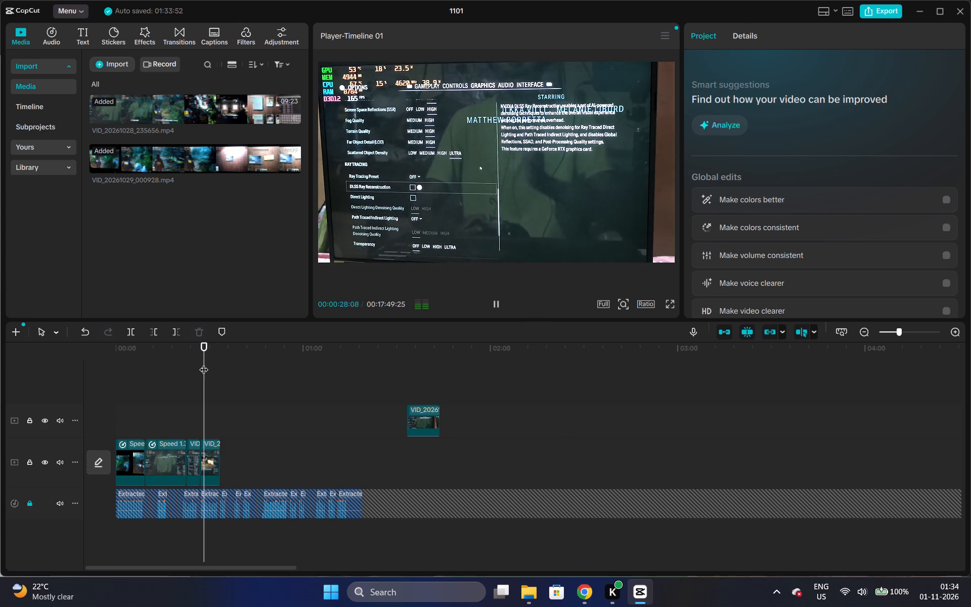
key("space")
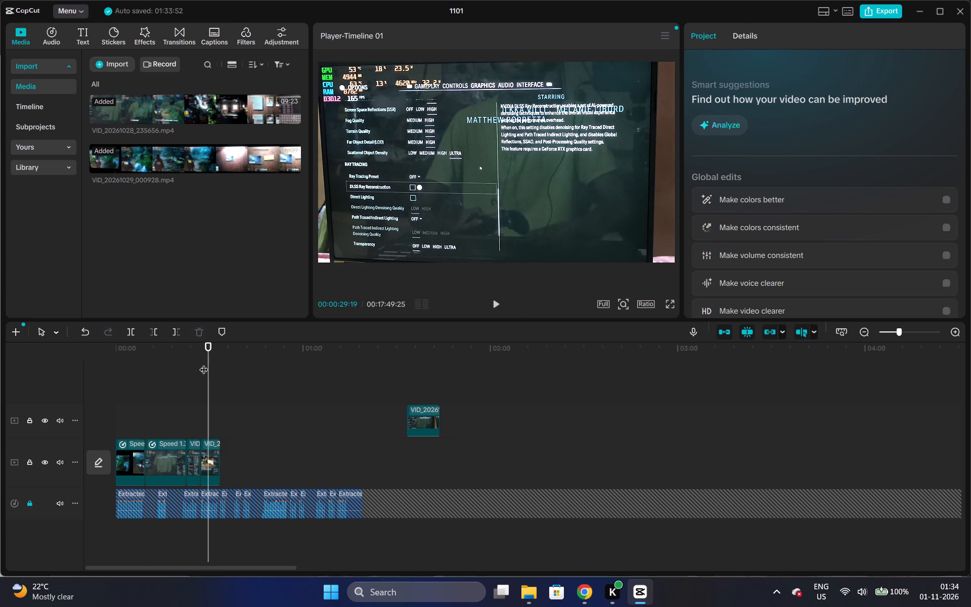
left_click(214, 461)
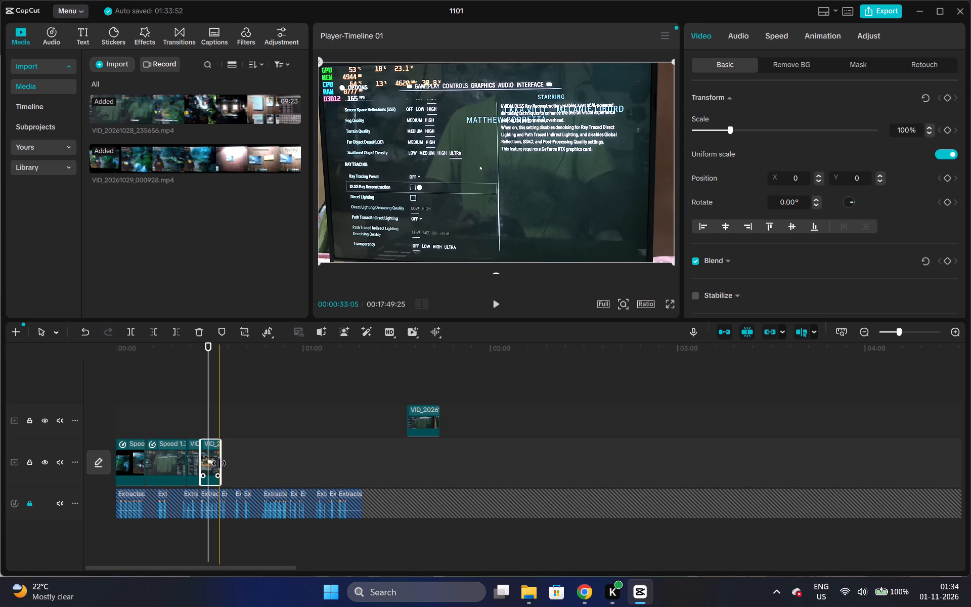
left_click_drag(221, 456, 209, 415)
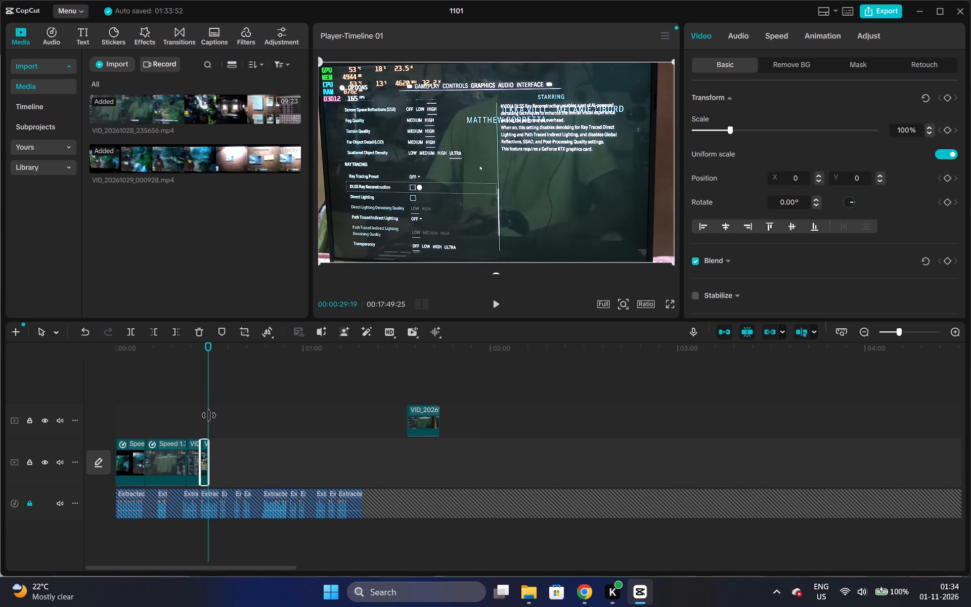
left_click_drag(209, 415, 208, 409)
key("space")
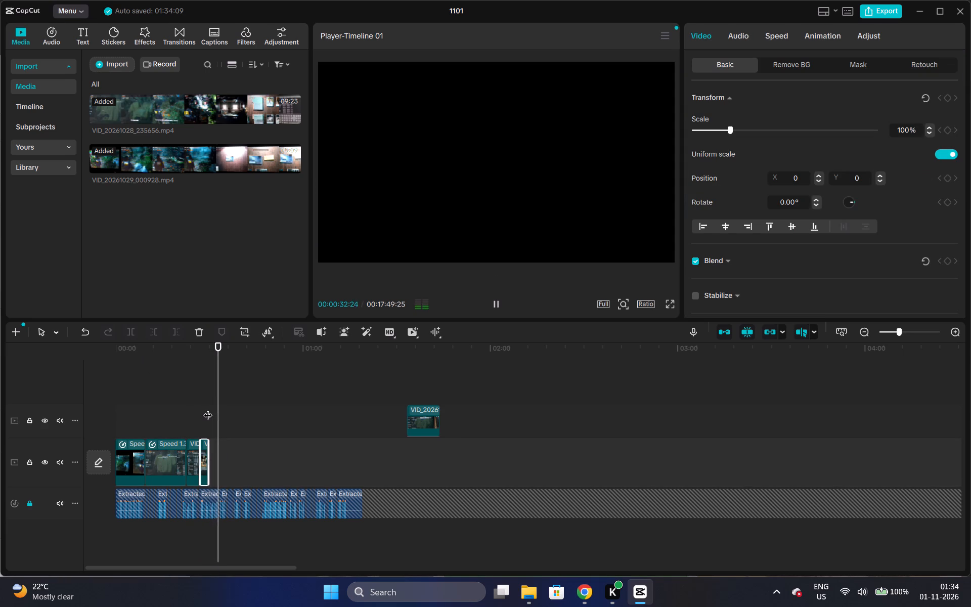
key("space")
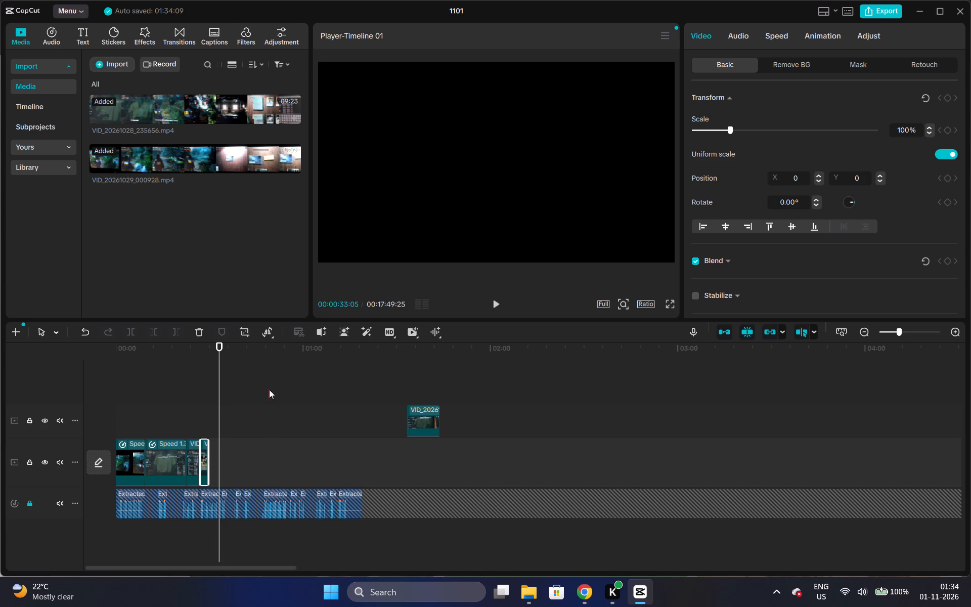
left_click(261, 264)
Switch to File Explorer and show the drives under This PC.
left_click(522, 592)
left_click(59, 394)
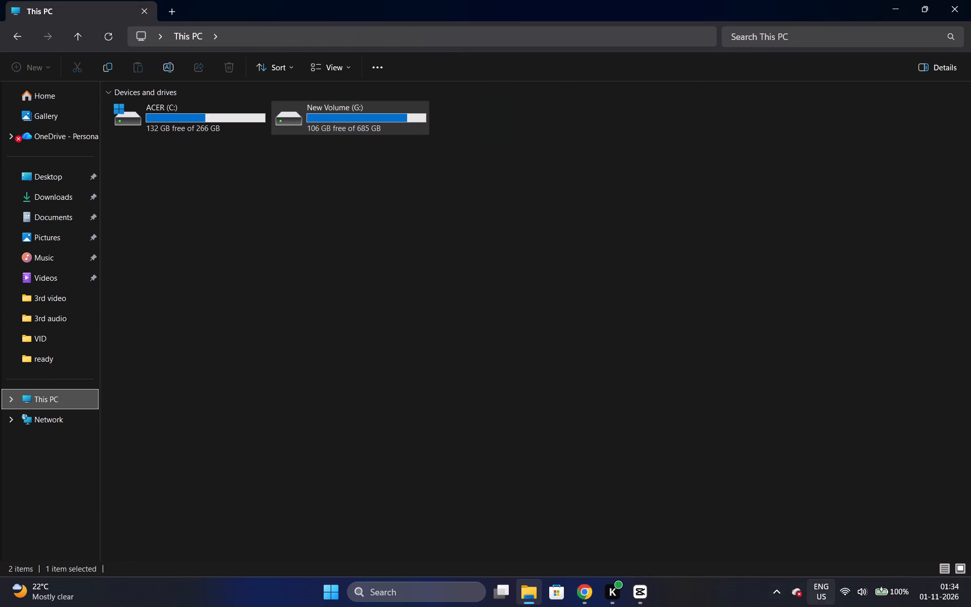
Open Control Center and check its System Monitor readings.
right_click(774, 588)
left_click(774, 588)
double_click(801, 547)
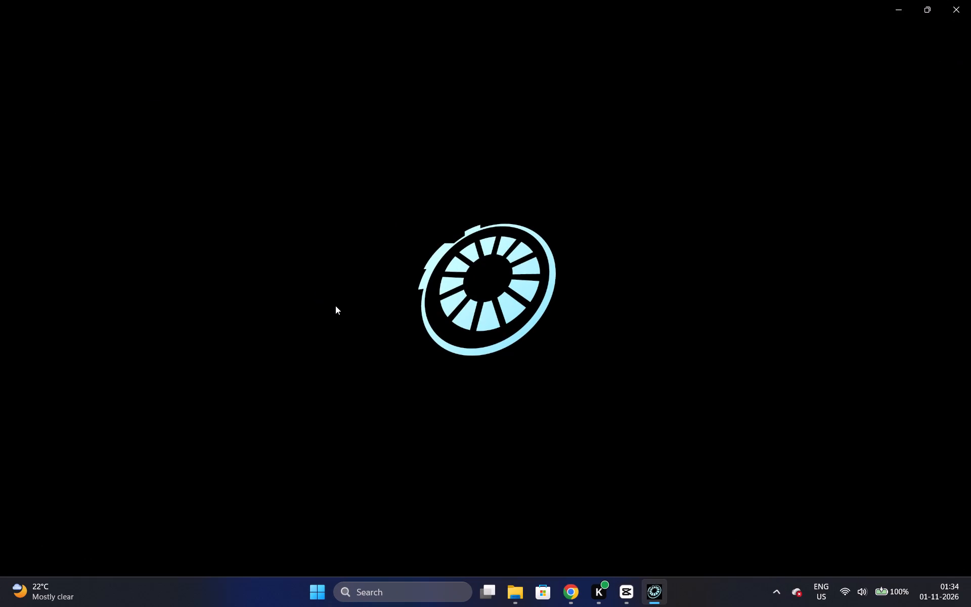
left_click(666, 409)
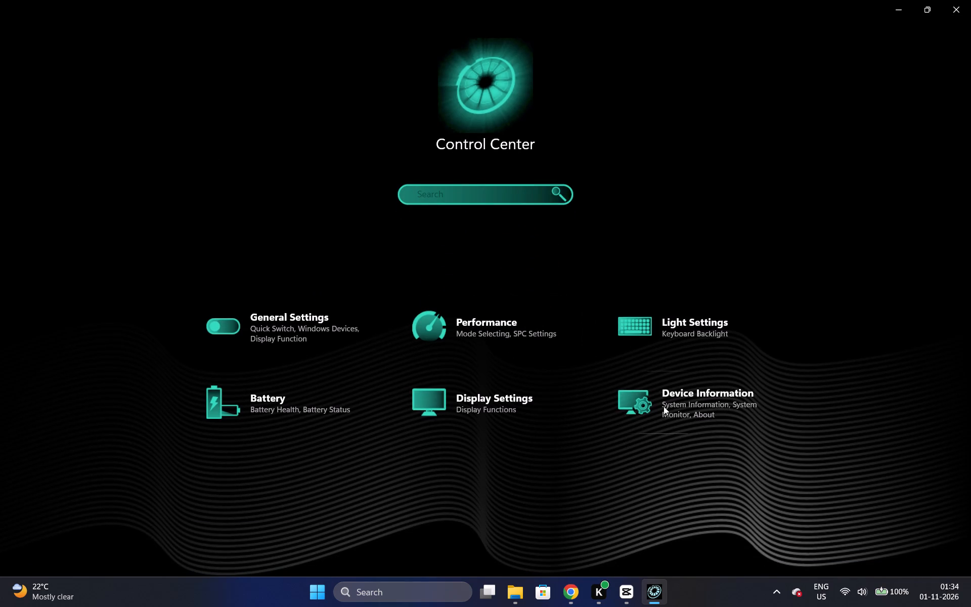
left_click(106, 133)
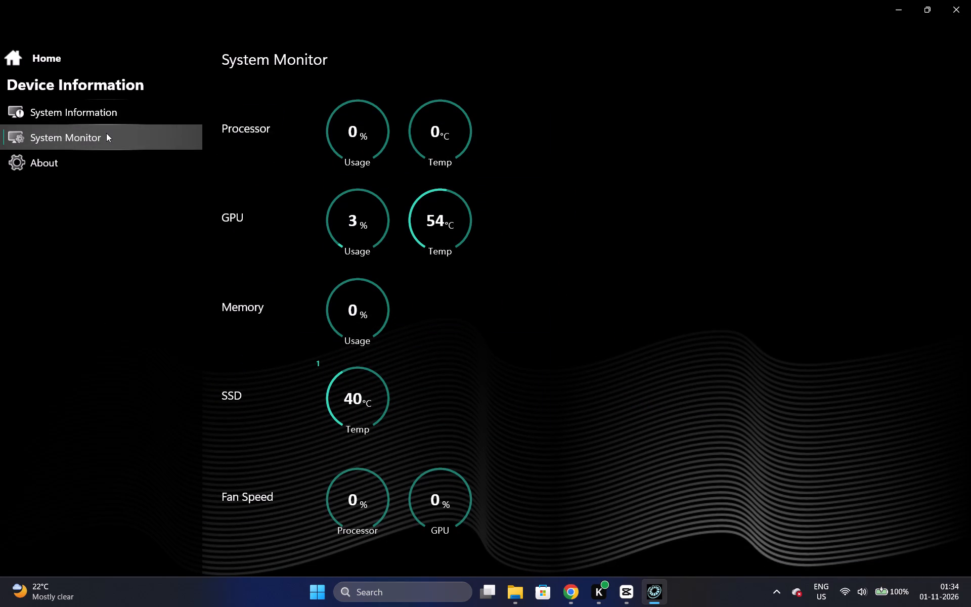
left_click(51, 63)
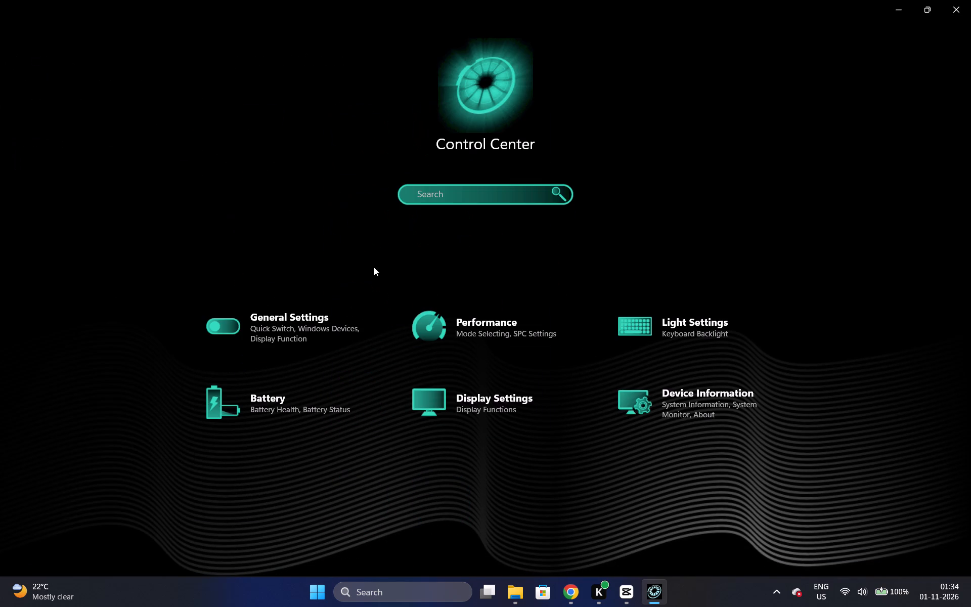
Turn on FanBoost in Control Center's SPC performance settings.
left_click(444, 307)
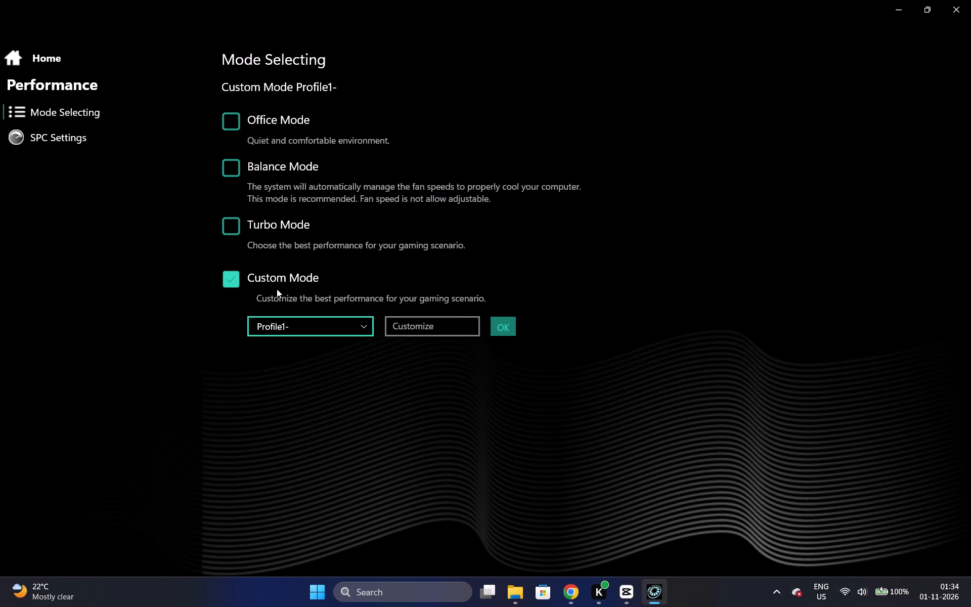
left_click(83, 139)
left_click_drag(970, 211, 965, 265)
left_click_drag(970, 208, 964, 229)
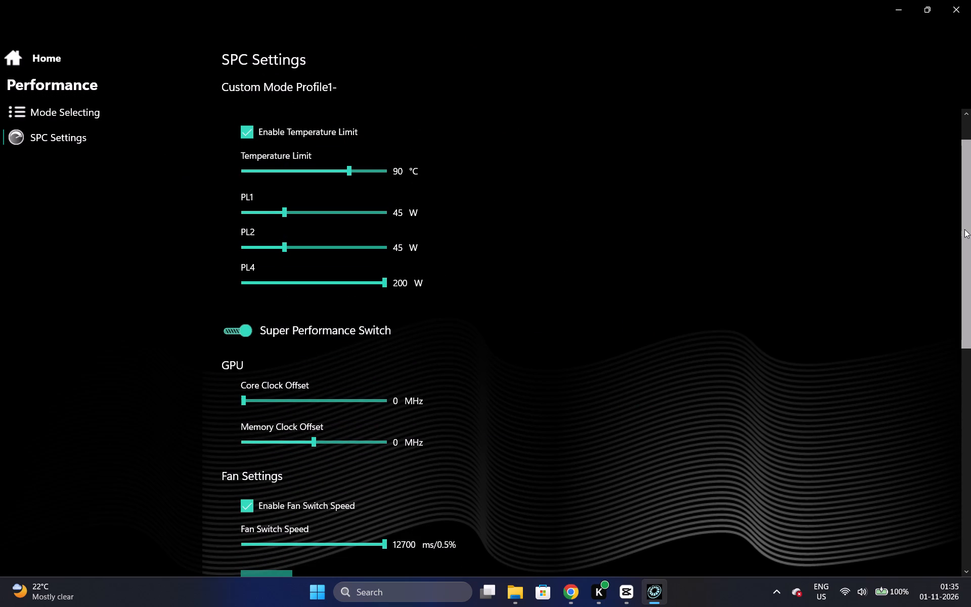
left_click_drag(964, 229, 958, 307)
left_click(257, 404)
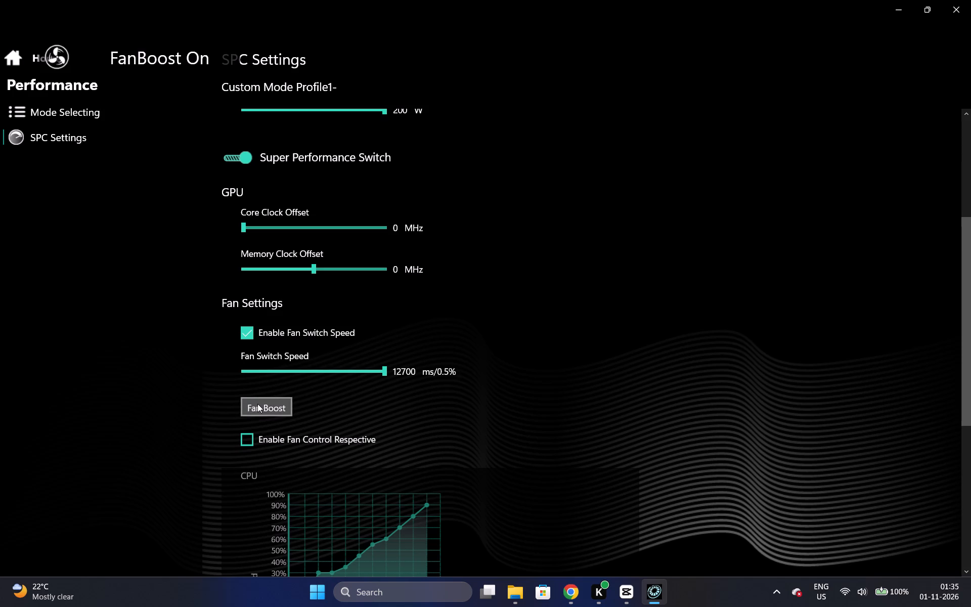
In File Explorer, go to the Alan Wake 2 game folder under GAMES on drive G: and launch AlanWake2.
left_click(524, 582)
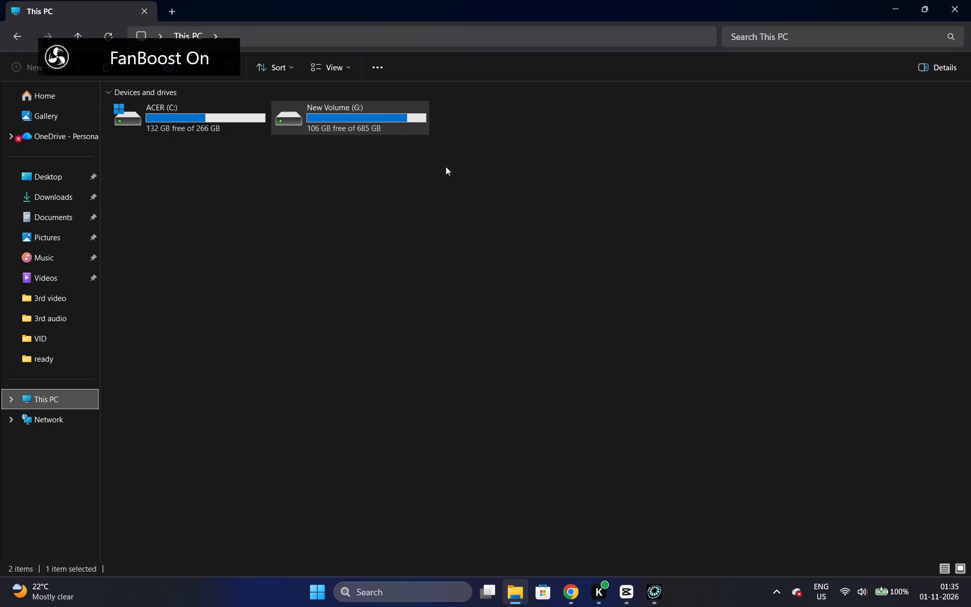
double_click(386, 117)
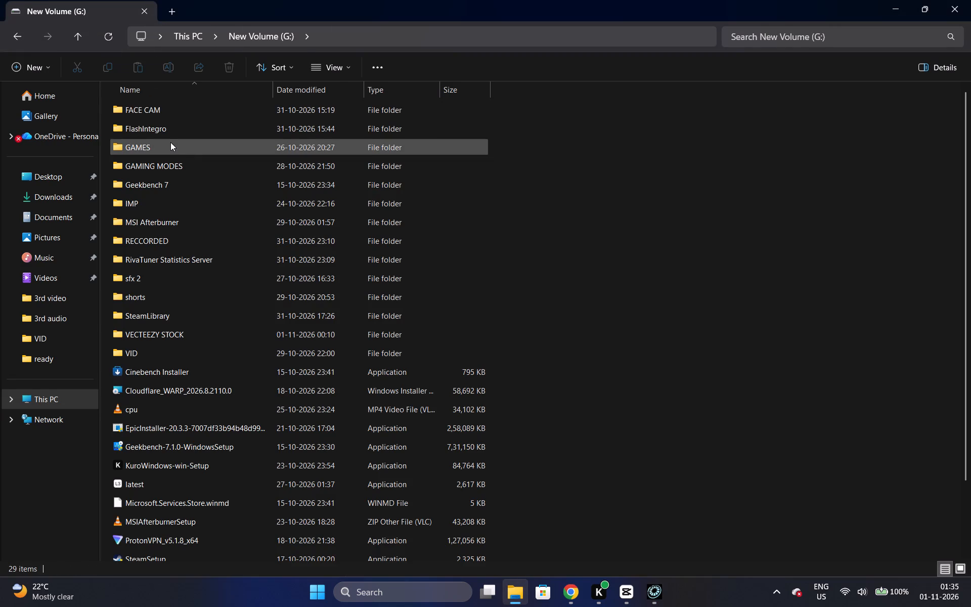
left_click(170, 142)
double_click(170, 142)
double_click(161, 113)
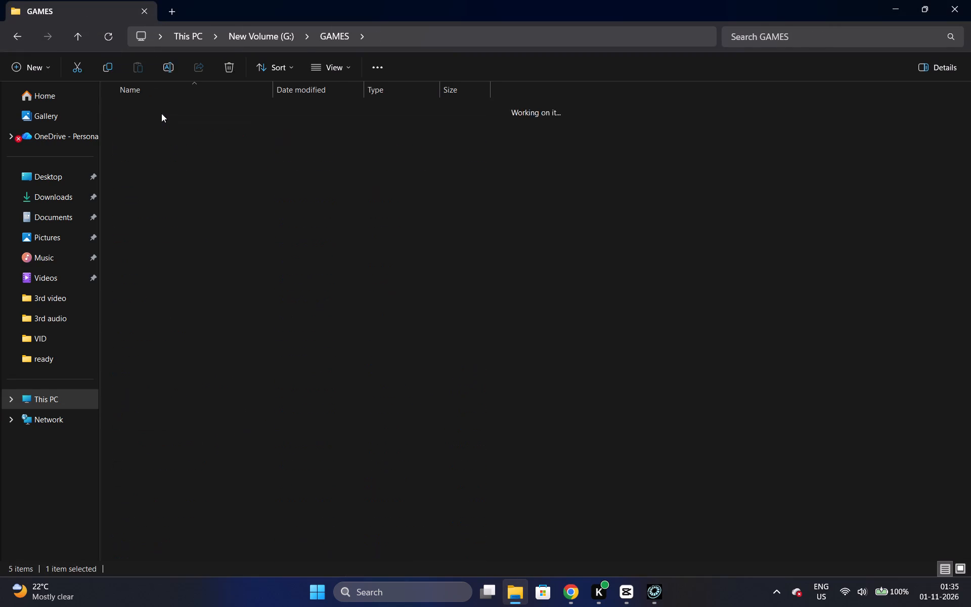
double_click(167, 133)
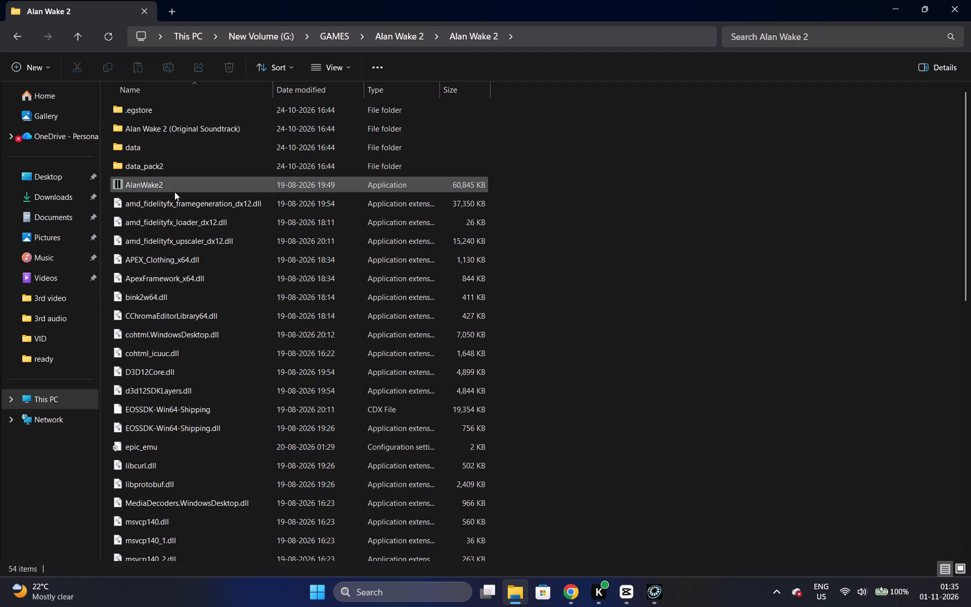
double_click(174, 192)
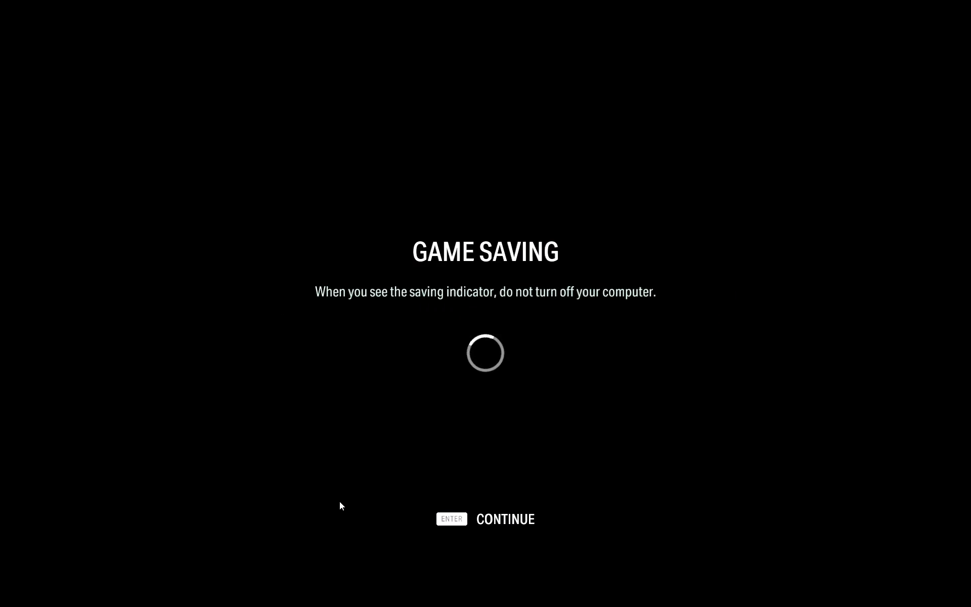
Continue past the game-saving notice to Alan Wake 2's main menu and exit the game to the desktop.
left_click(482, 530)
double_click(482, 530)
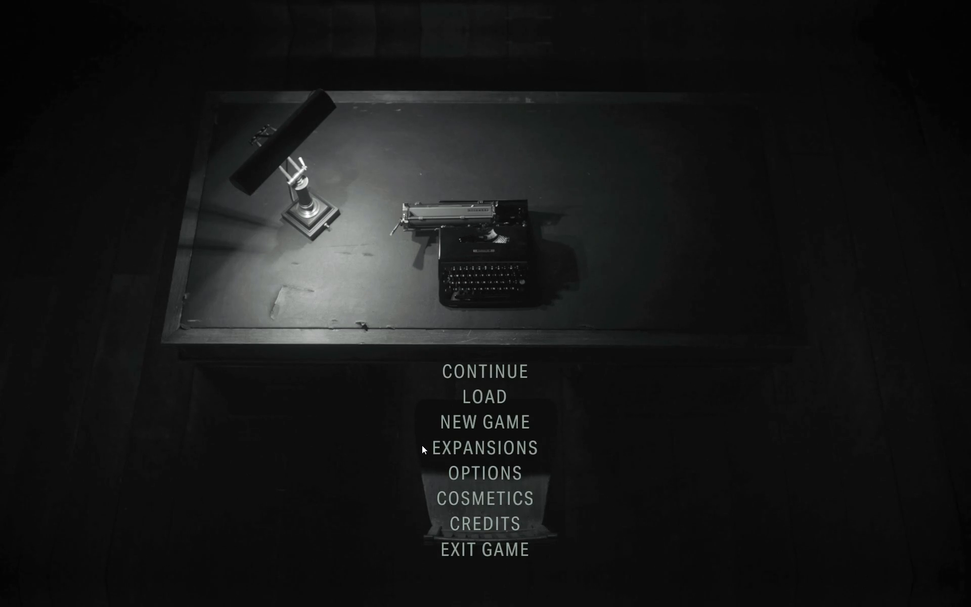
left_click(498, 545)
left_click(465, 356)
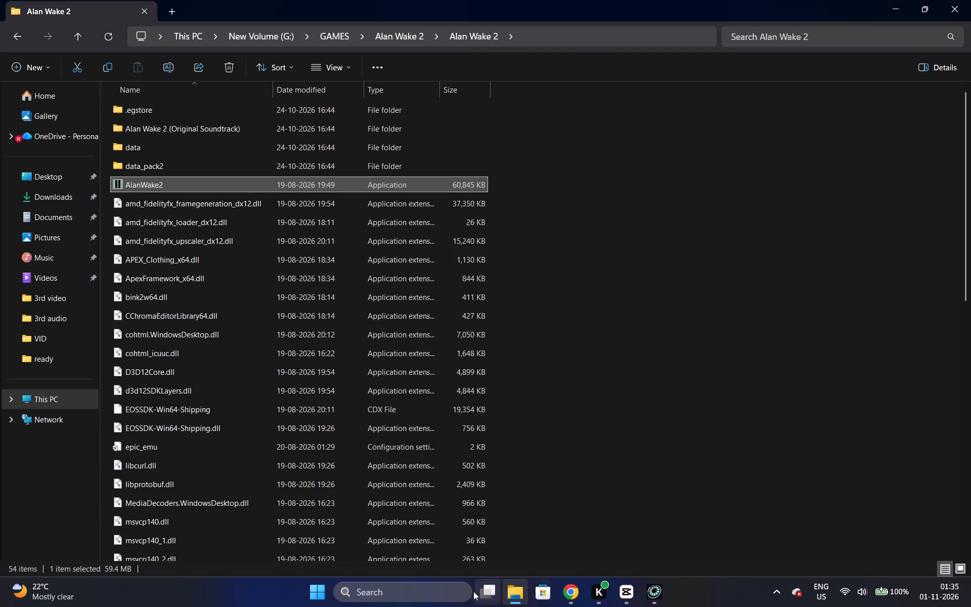
Launch MSI Afterburner from the recent Windows searches.
left_click(448, 581)
left_click(448, 582)
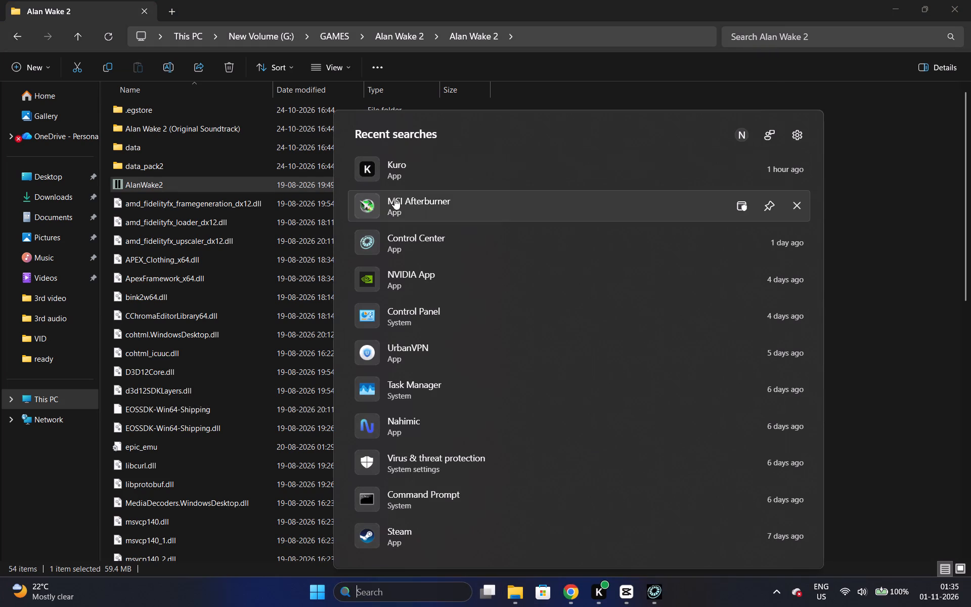
left_click(400, 221)
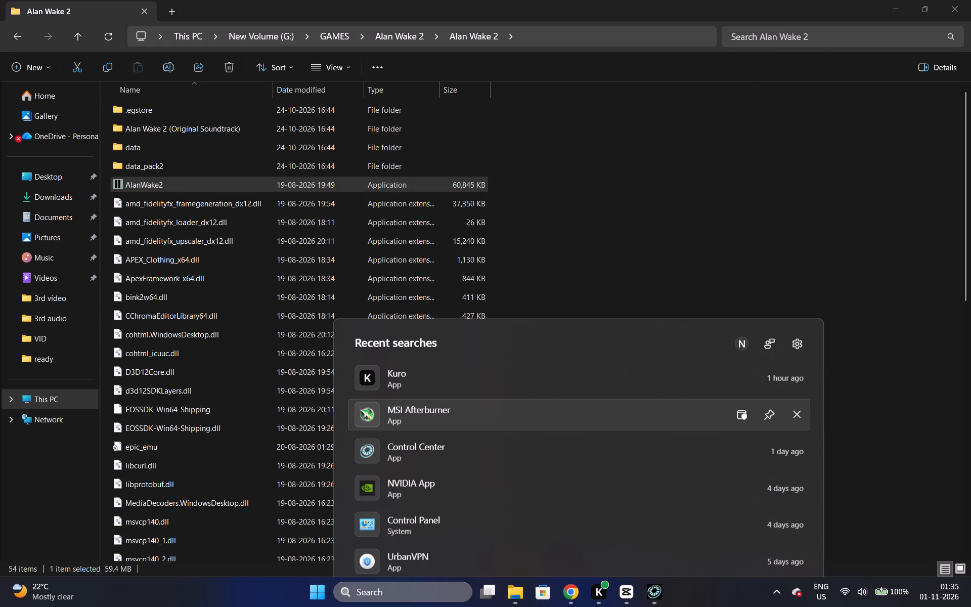
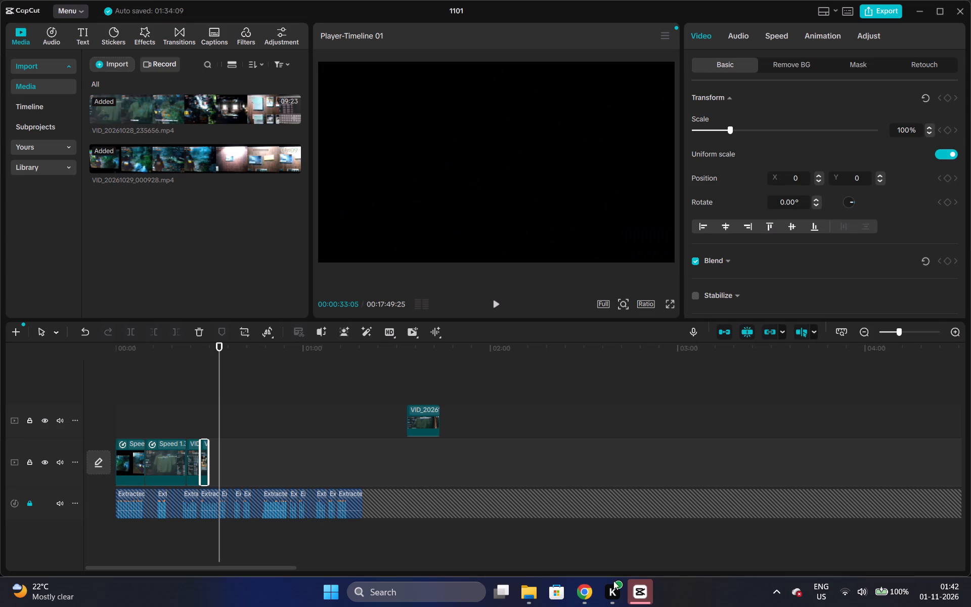
Play the 1101 timeline from its start in full-screen preview to review the edited clips, and exit the preview.
left_click(117, 346)
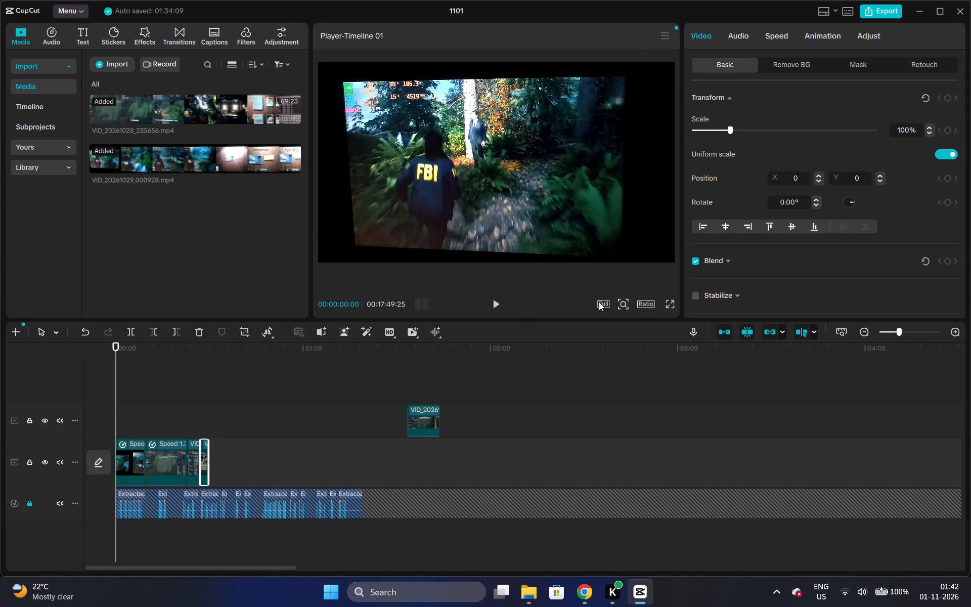
left_click(666, 300)
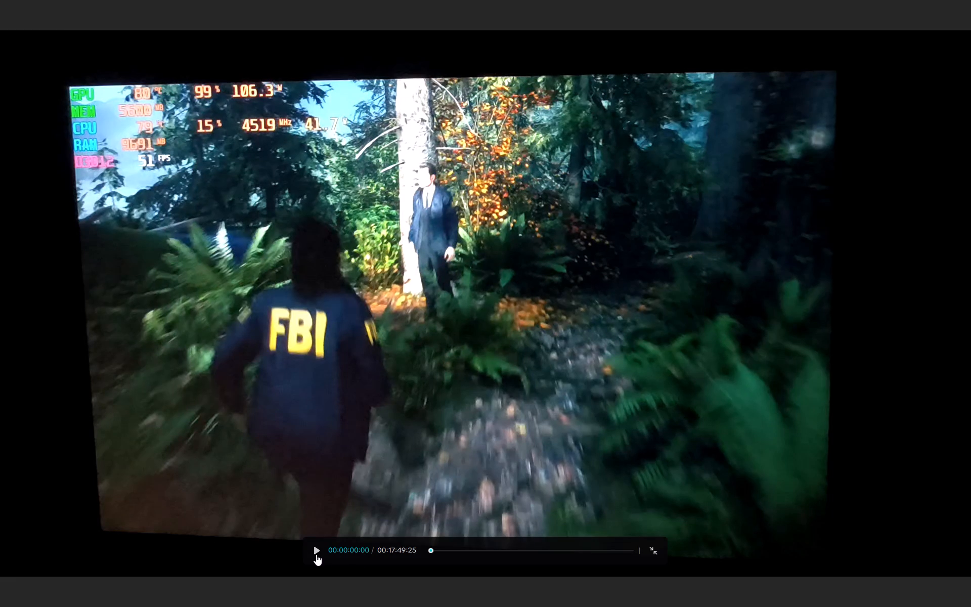
left_click(316, 554)
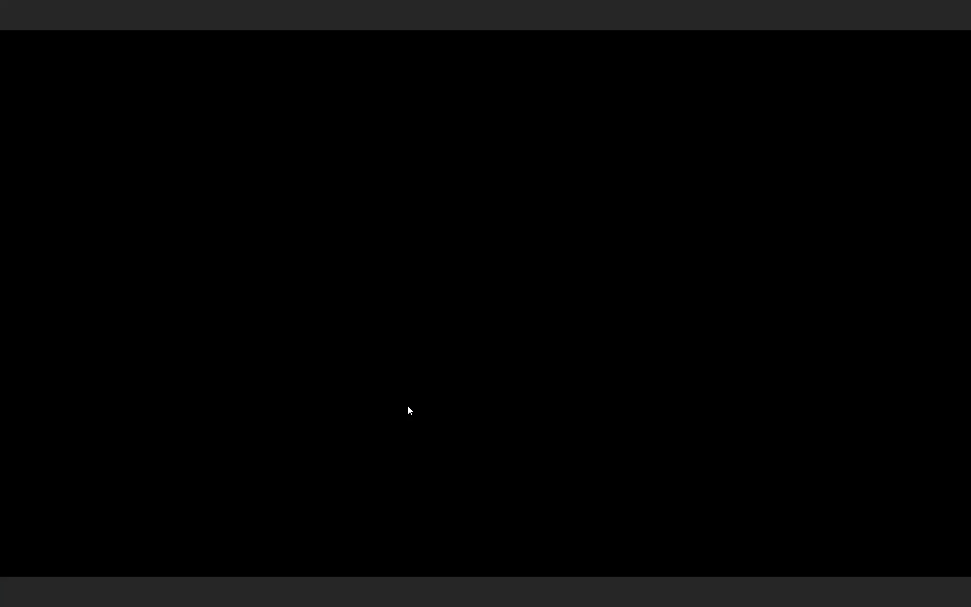
key("Escape")
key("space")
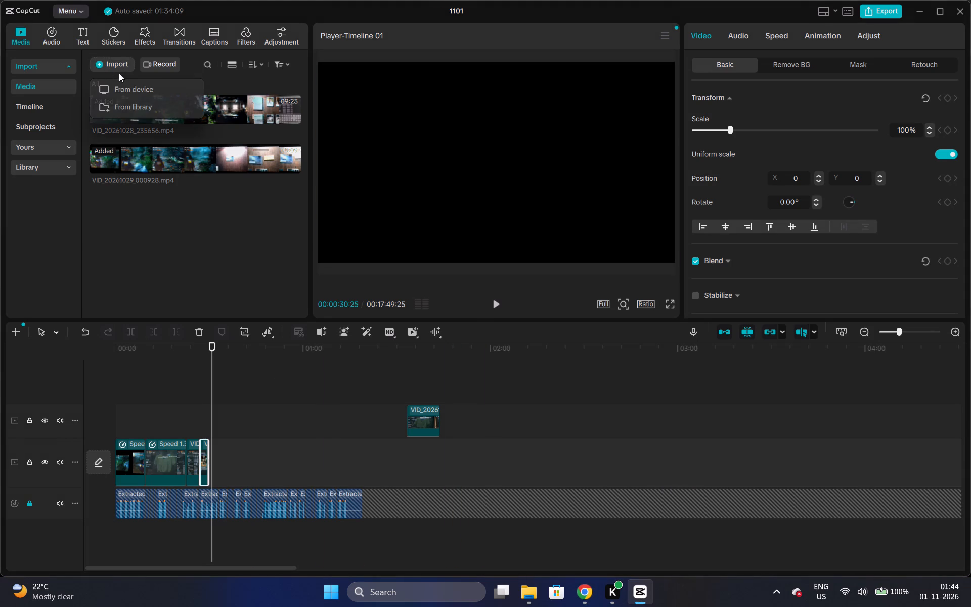
left_click(130, 82)
left_click(174, 39)
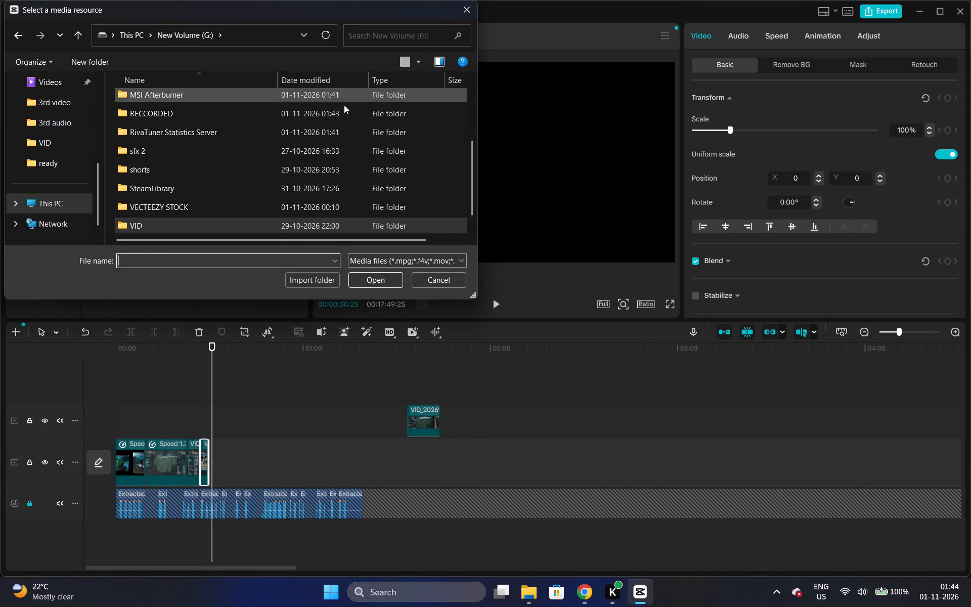
left_click_drag(471, 168, 471, 147)
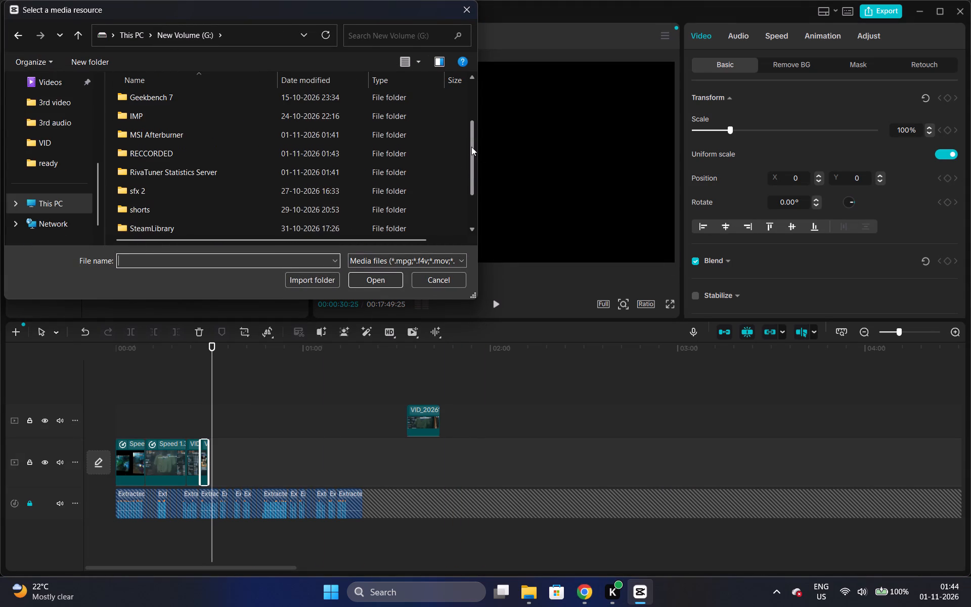
left_click_drag(471, 147, 459, 121)
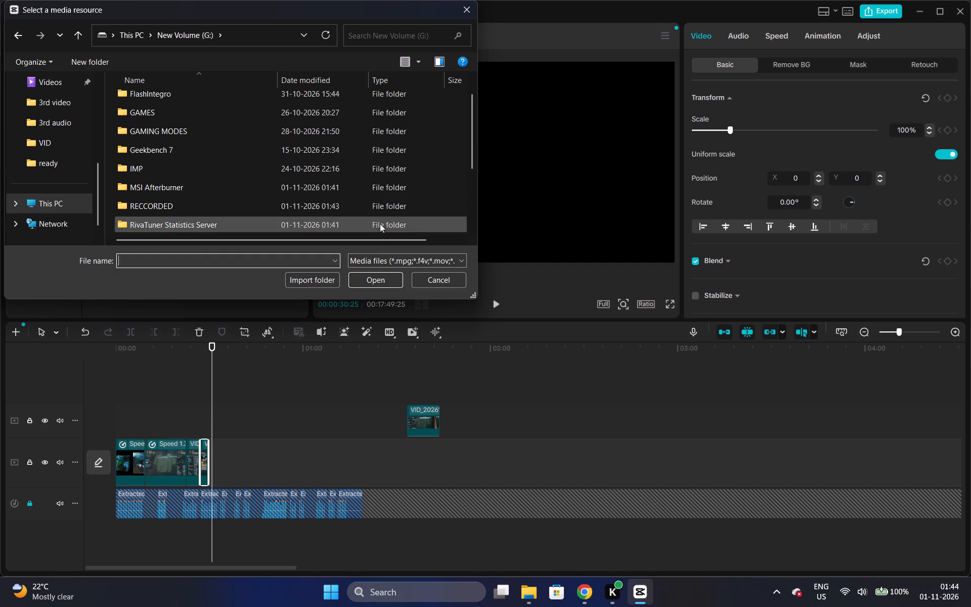
double_click(375, 213)
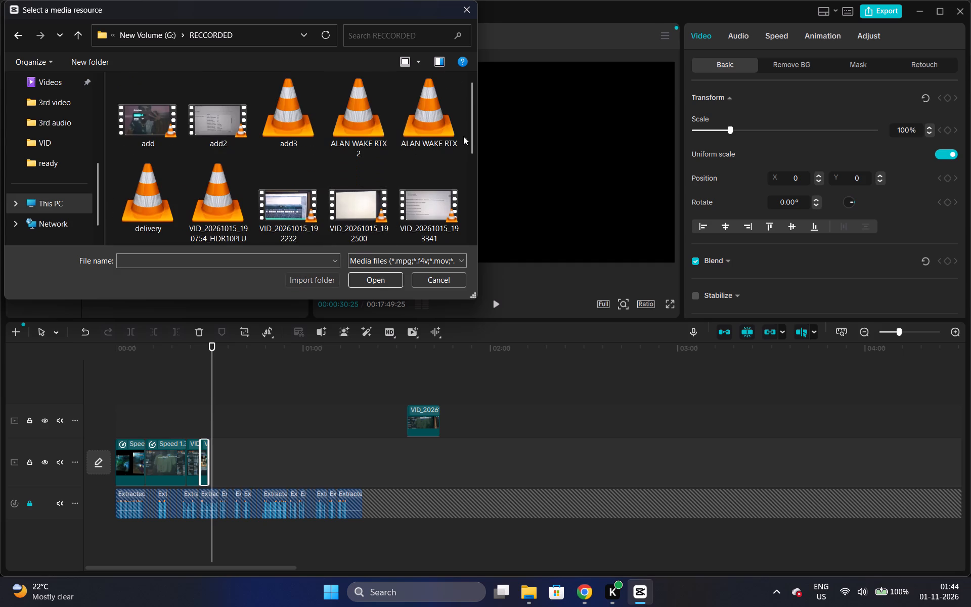
left_click(415, 121)
left_click(388, 277)
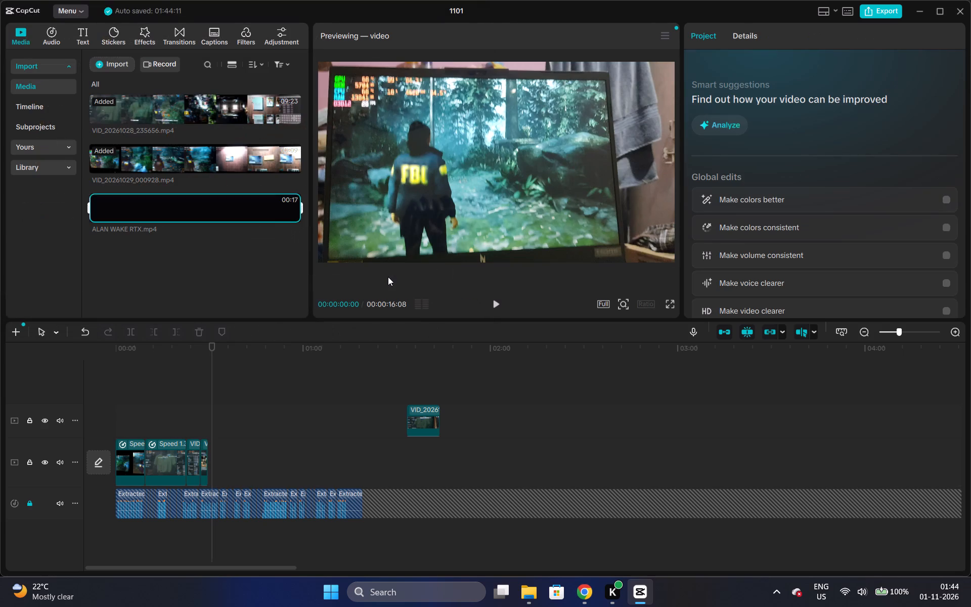
Place ALAN WAKE RTX.mp4 on the main video track directly after the last clip and lower its volume to the minimum.
left_click_drag(139, 199, 185, 305)
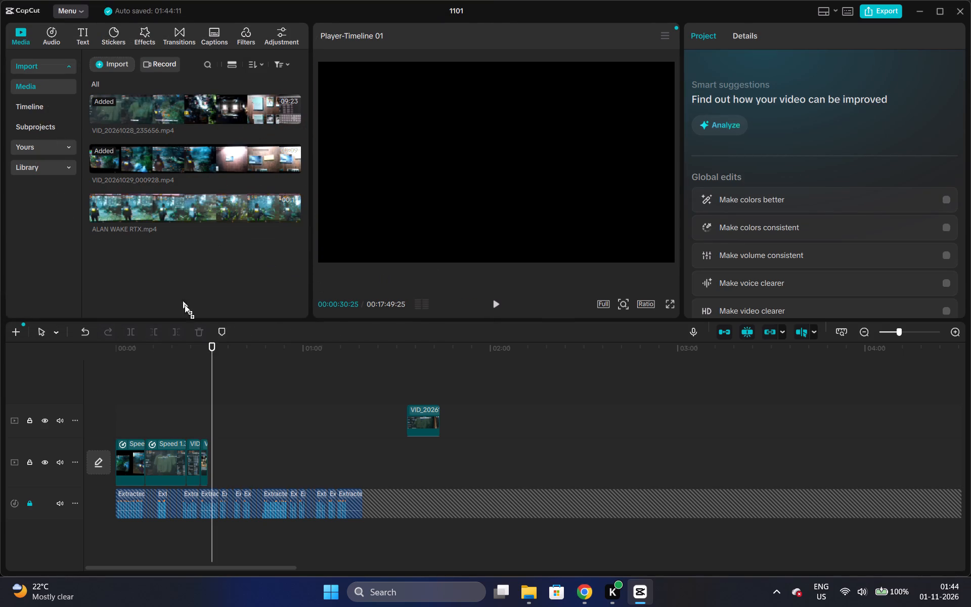
left_click_drag(185, 305, 209, 453)
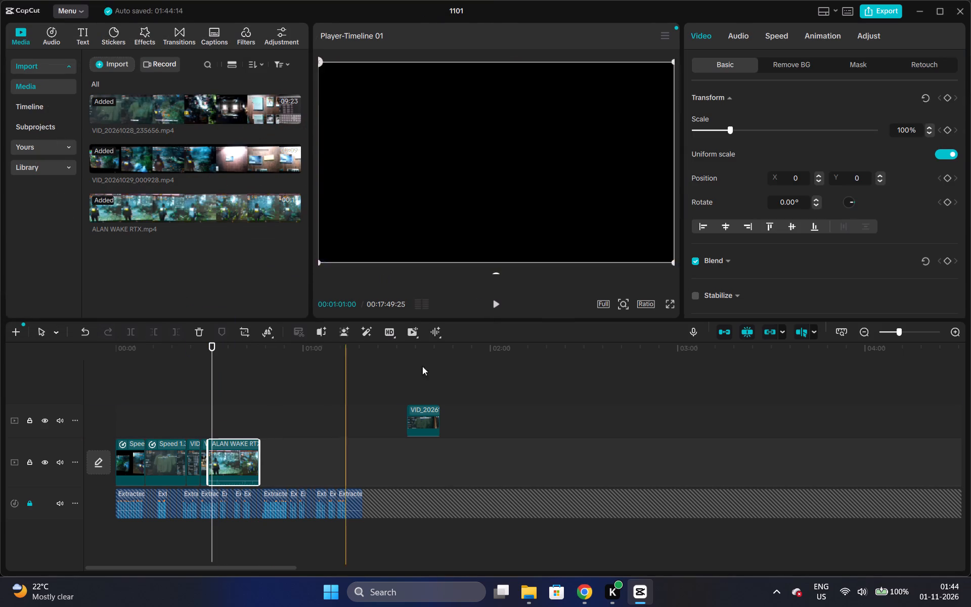
left_click(750, 45)
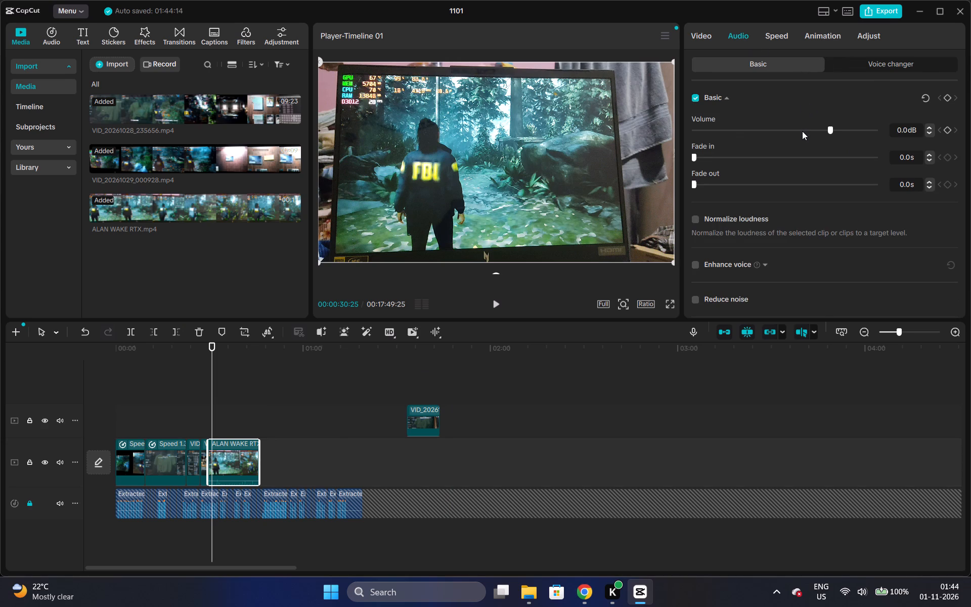
left_click_drag(802, 131, 638, 131)
Set the ALAN WAKE RTX clip's speed to 2.00x and play it back against the voice-over.
left_click(770, 44)
left_click(774, 116)
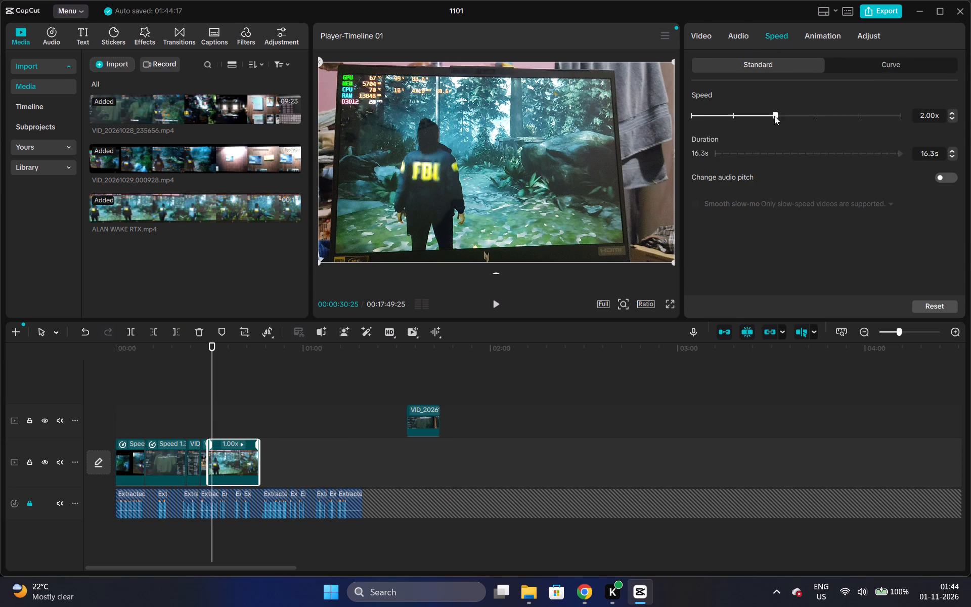
left_click(948, 330)
left_click(953, 335)
left_click(176, 363)
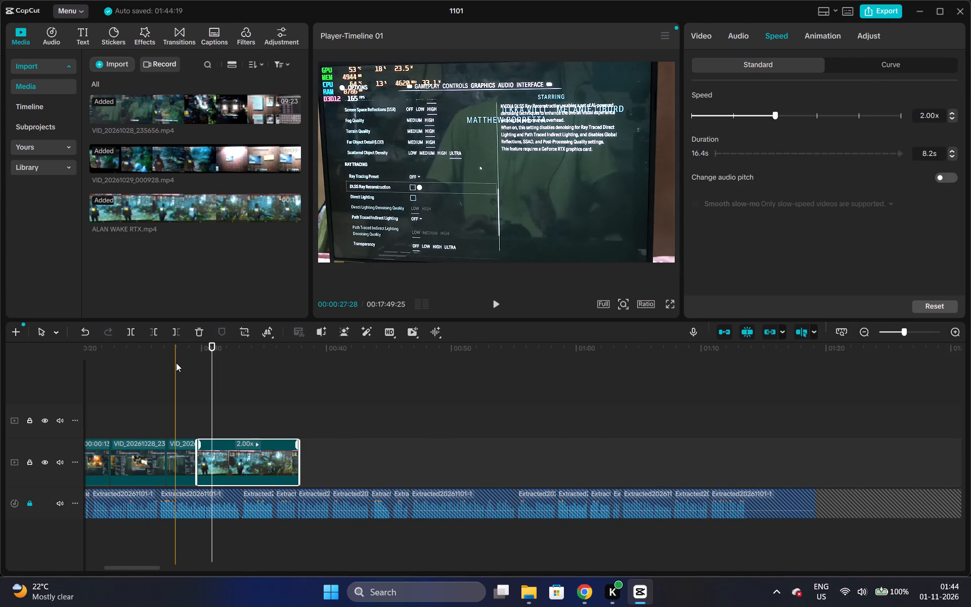
key("space")
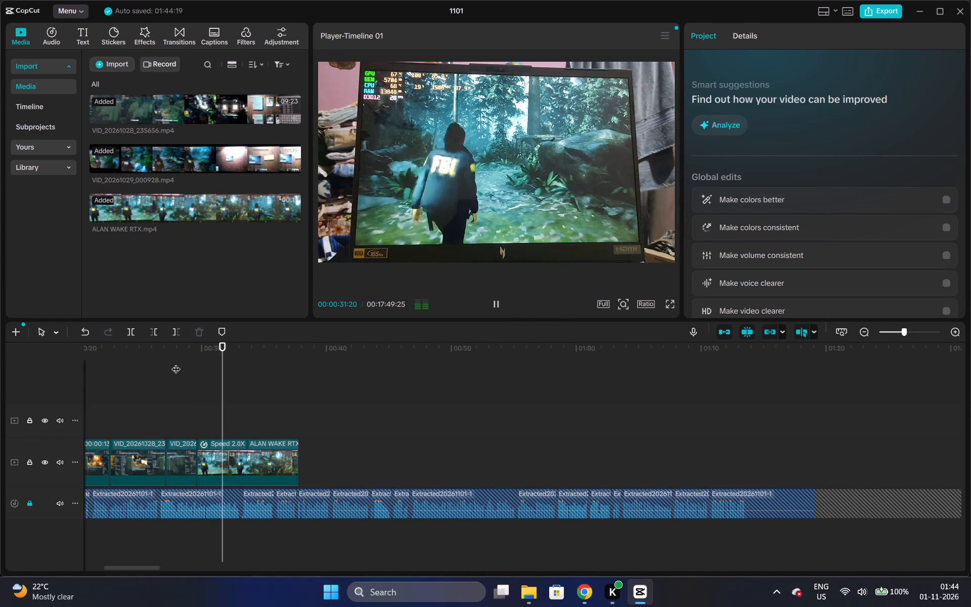
key("space")
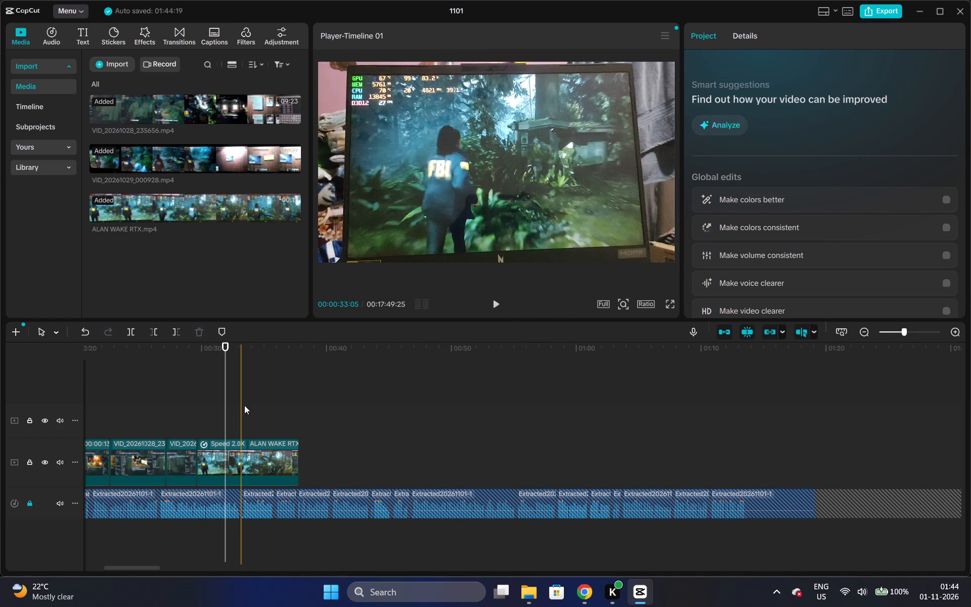
Trim off the start of the ALAN WAKE RTX clip up to about 00:33:18 and play back the remaining part.
left_click(246, 446)
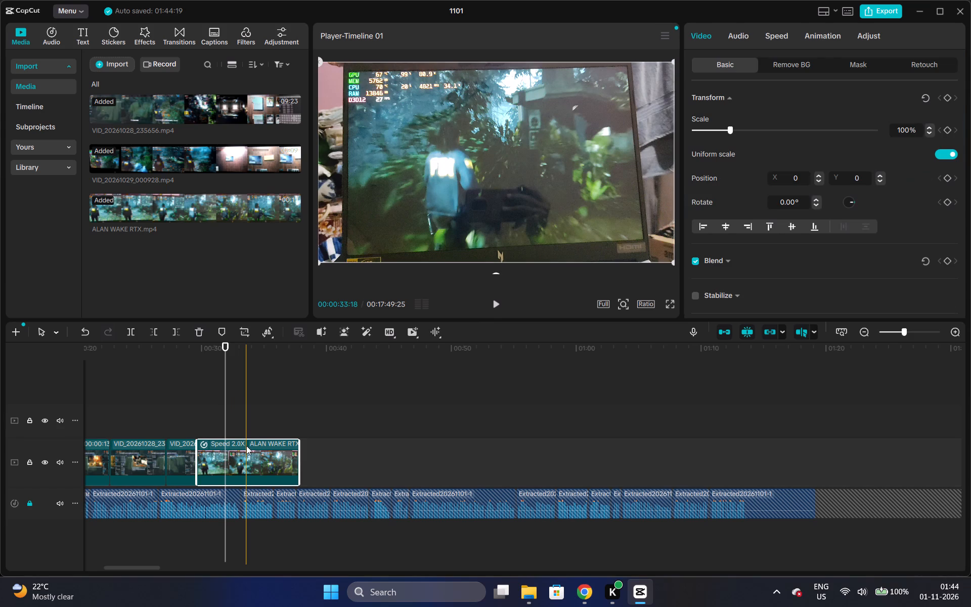
key("q")
left_click(197, 380)
key("space")
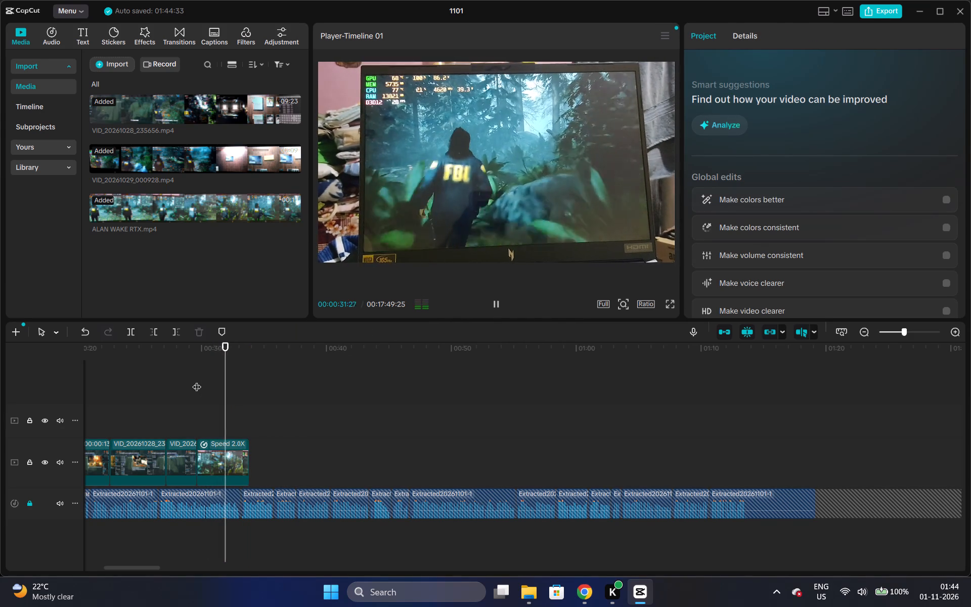
key("space")
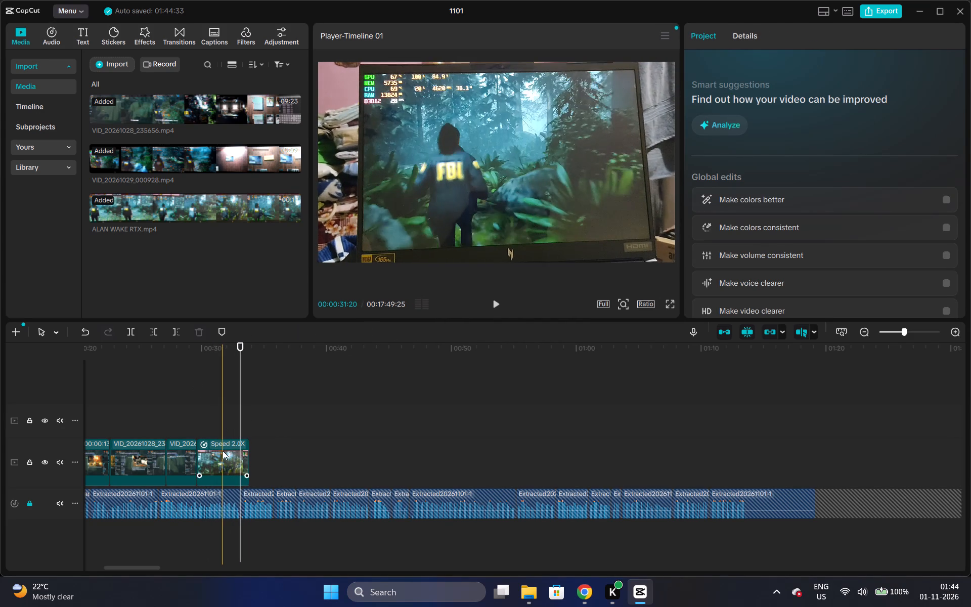
Stabilize the trimmed ALAN WAKE RTX clip at the Recommended level.
left_click(223, 451)
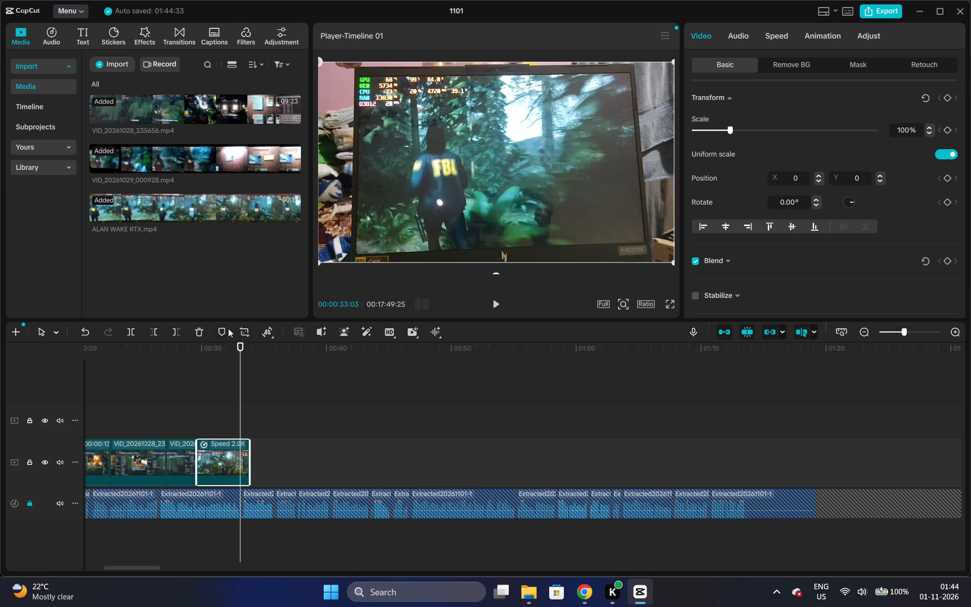
left_click_drag(961, 141, 961, 161)
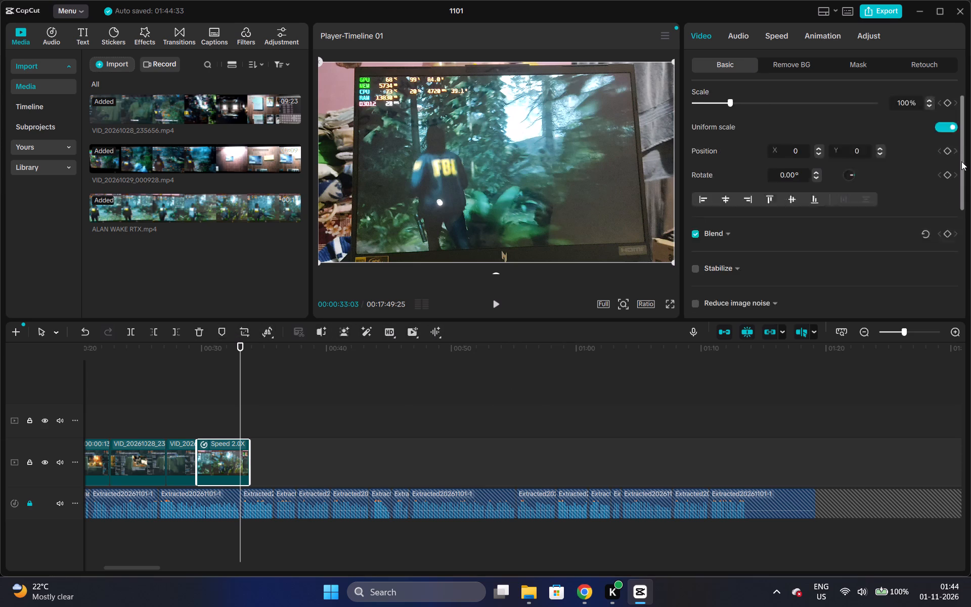
left_click_drag(961, 161, 962, 208)
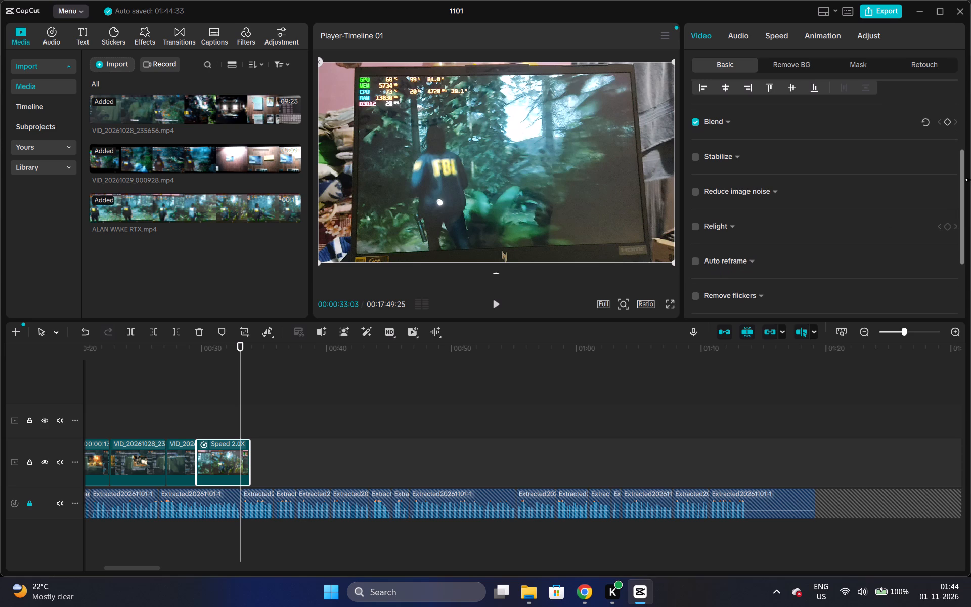
left_click(698, 156)
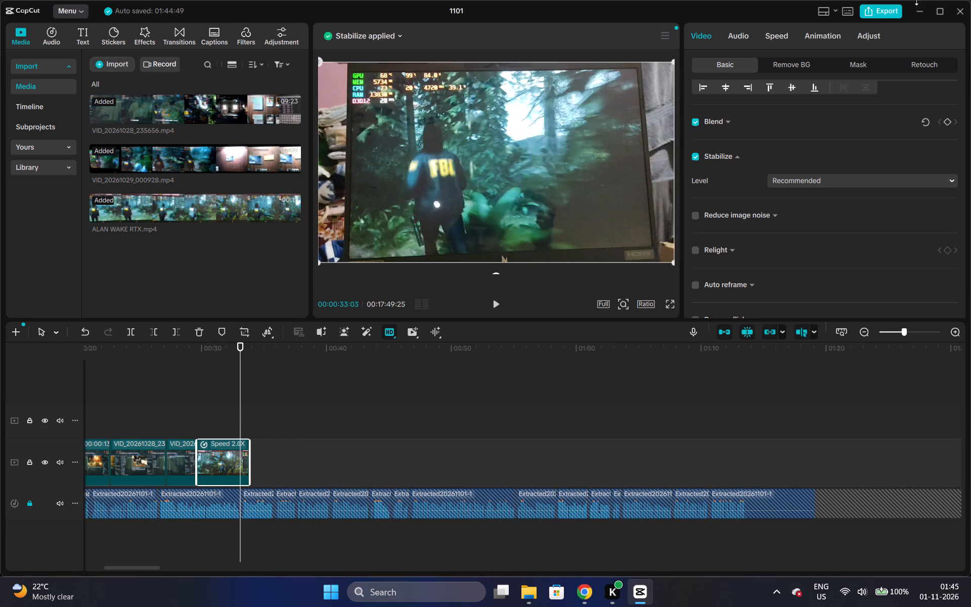
Set the ALAN WAKE RTX clip's speed to 1.50x and play it back against the voice-over.
left_click(786, 42)
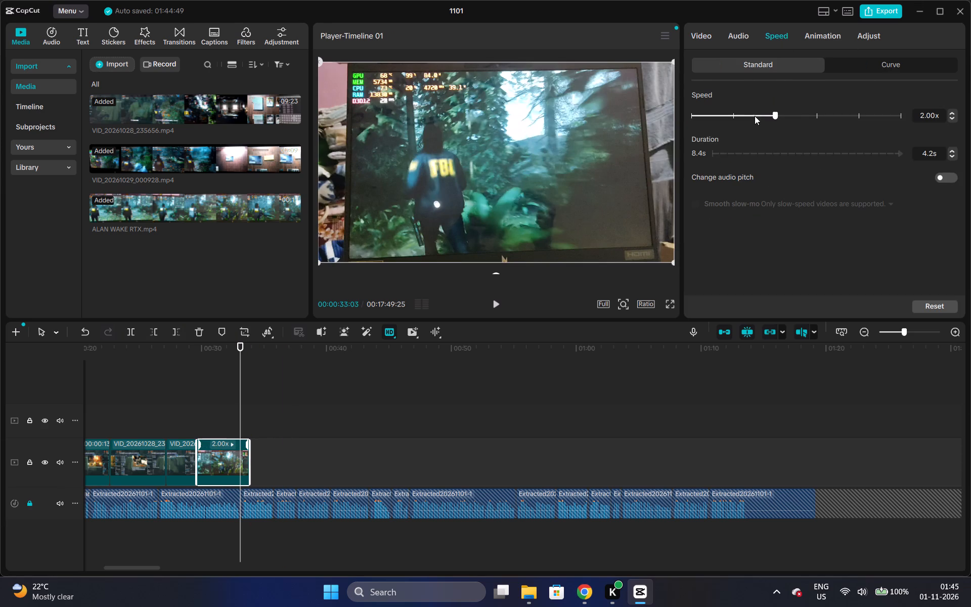
left_click(755, 116)
left_click(188, 360)
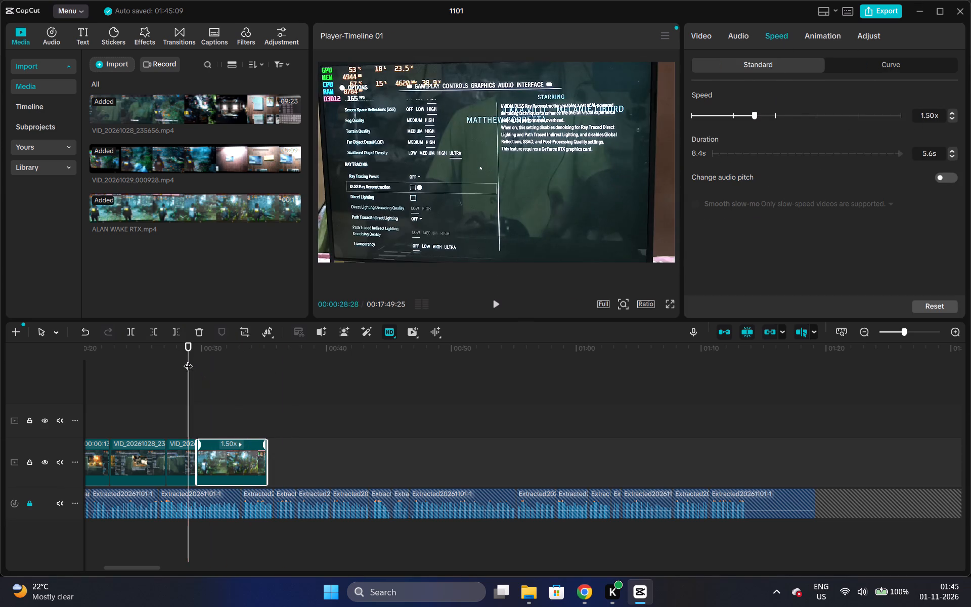
key("space")
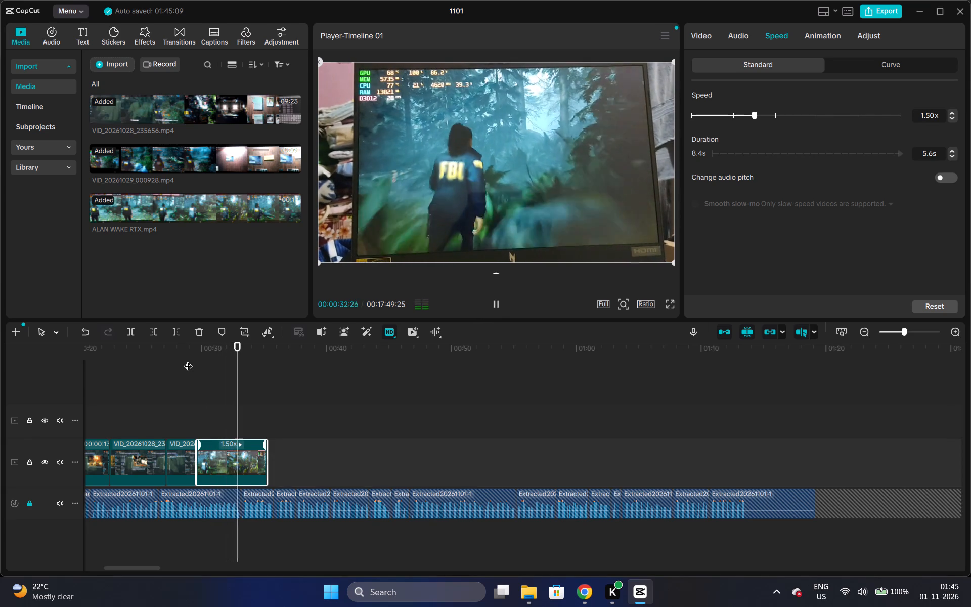
key("space")
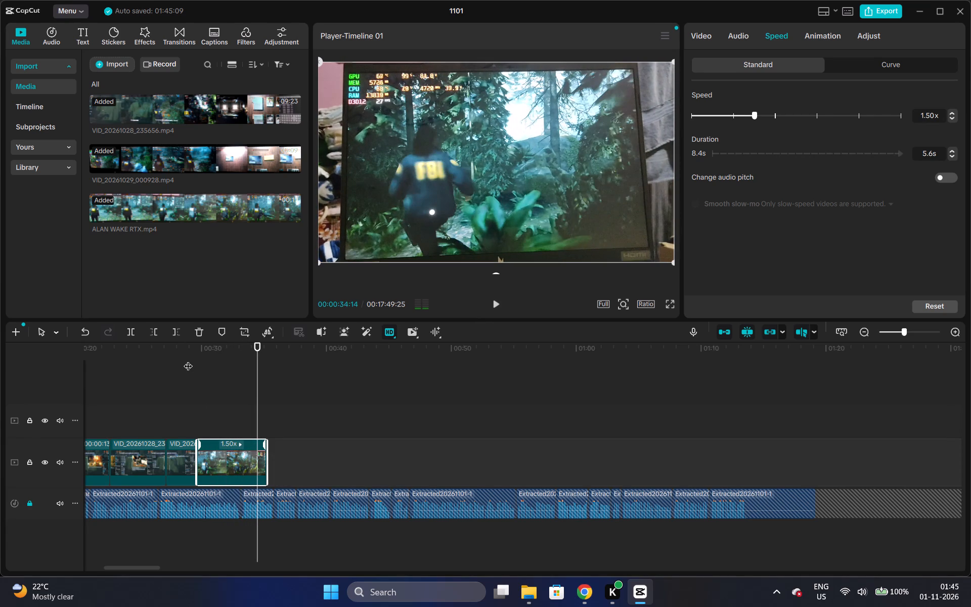
left_click(200, 353)
key("space")
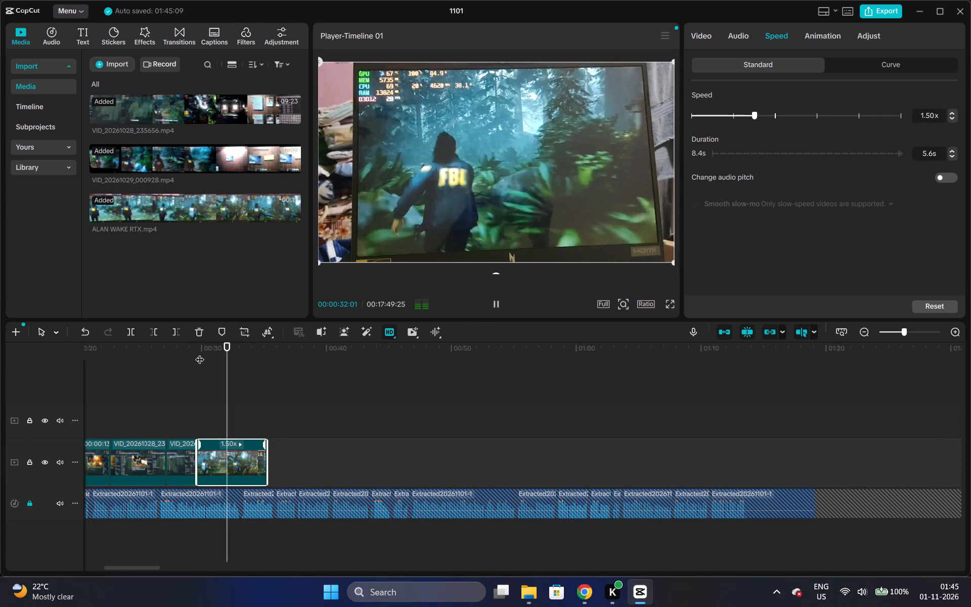
key("space")
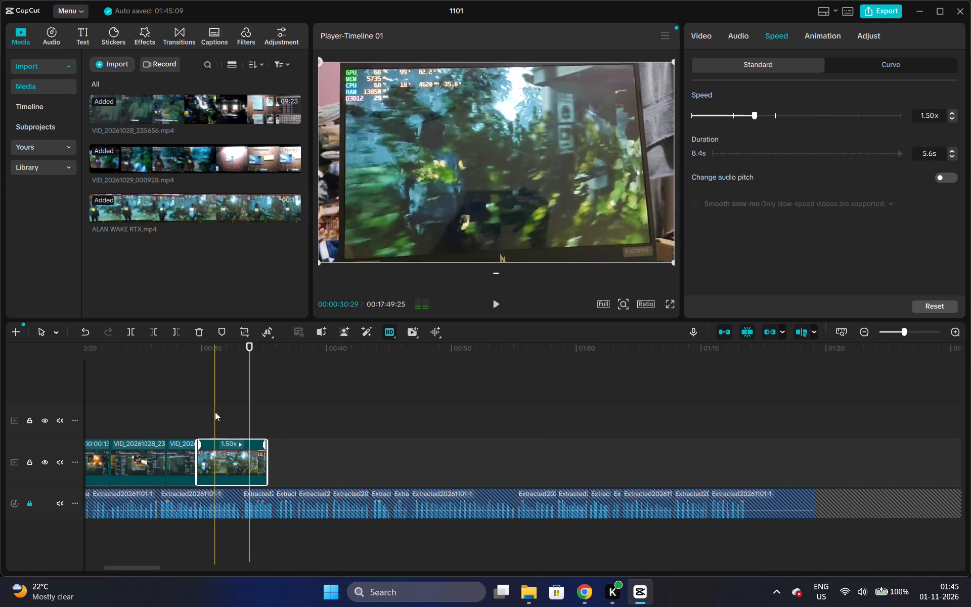
Find the end of the matching voice-over phrase and shorten the ALAN WAKE RTX clip's end to 00:33:25.
triple_click(955, 331)
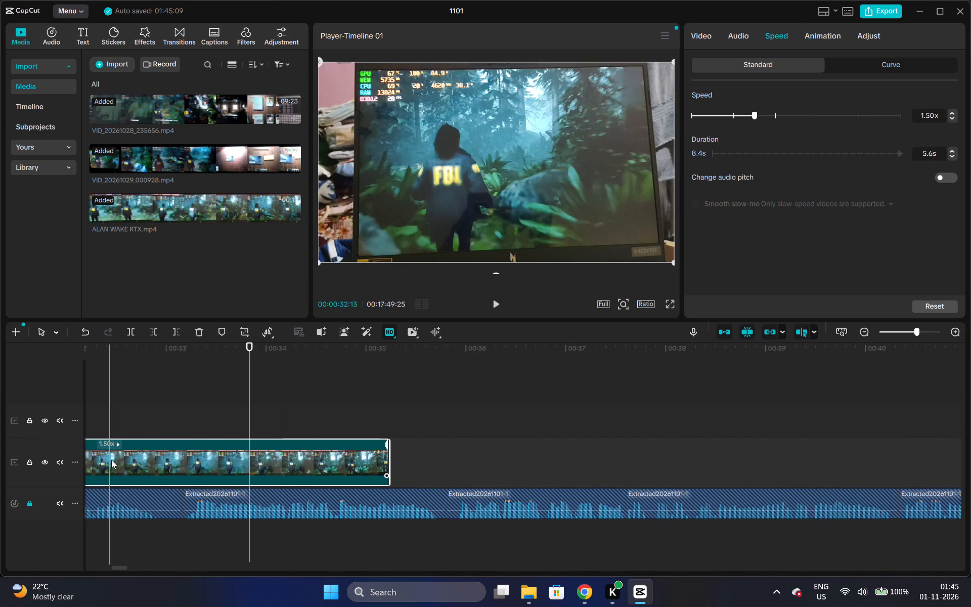
left_click(113, 446)
key("space")
left_click(111, 374)
left_click(110, 349)
key("space")
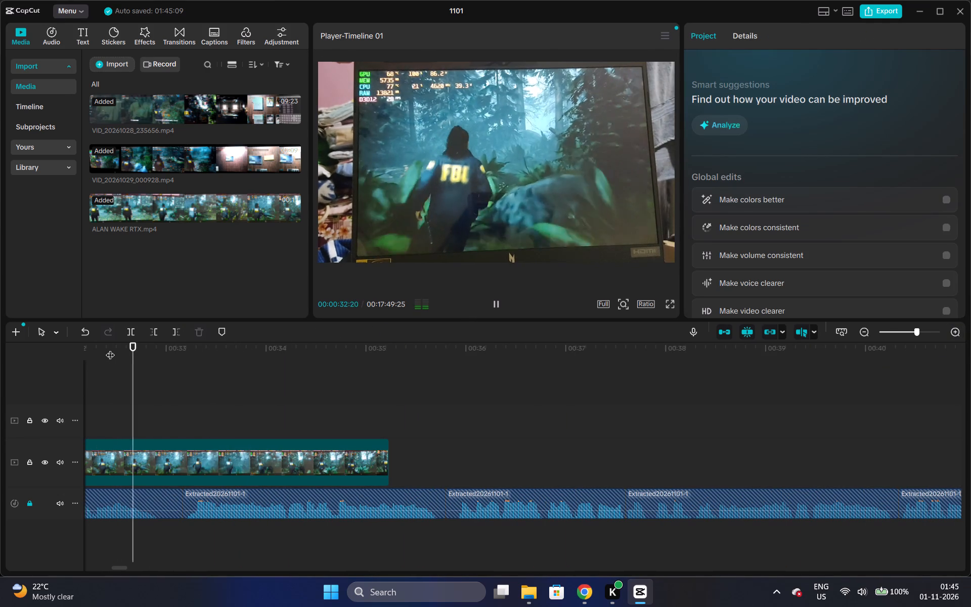
key("space")
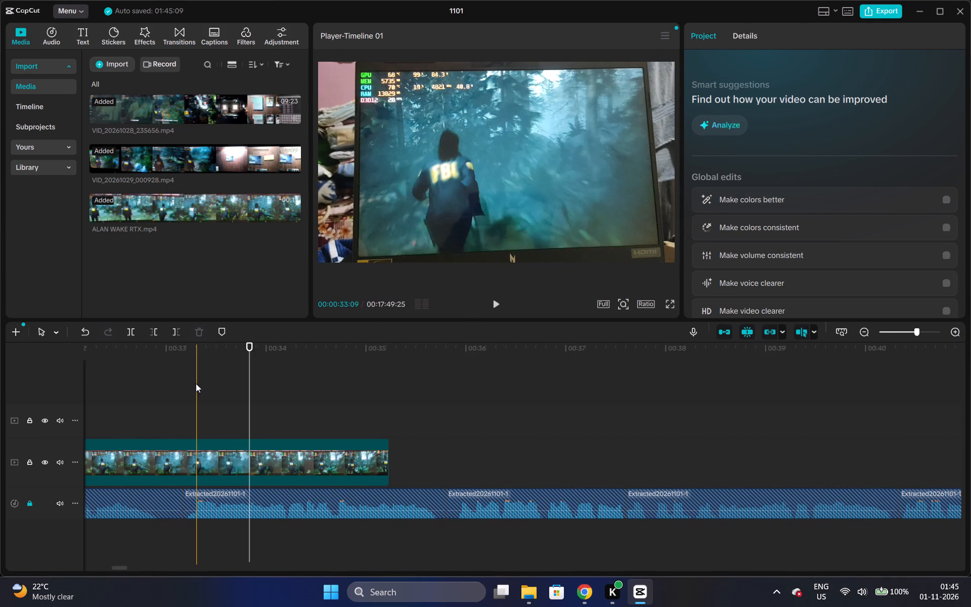
left_click(183, 454)
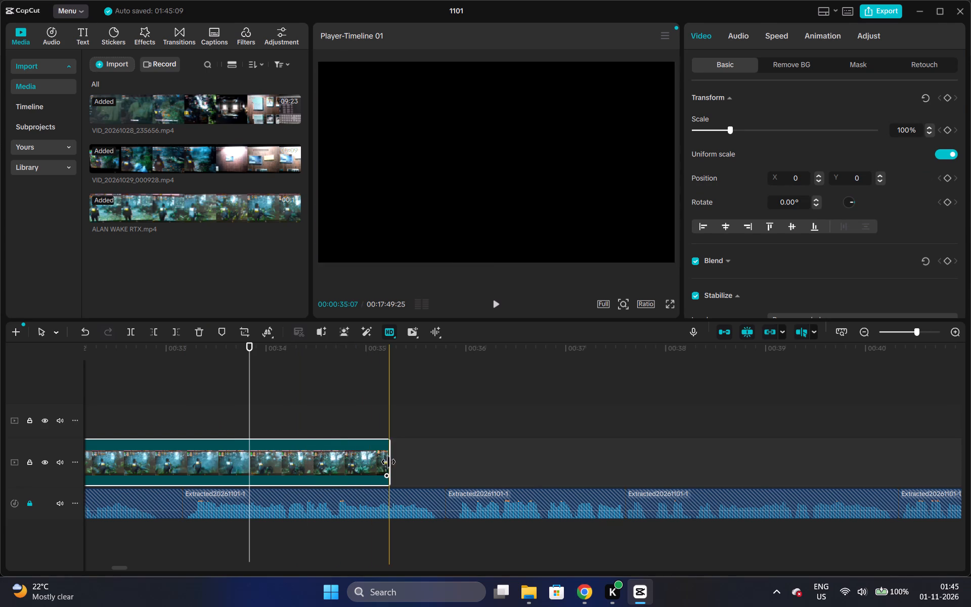
left_click_drag(388, 462, 250, 425)
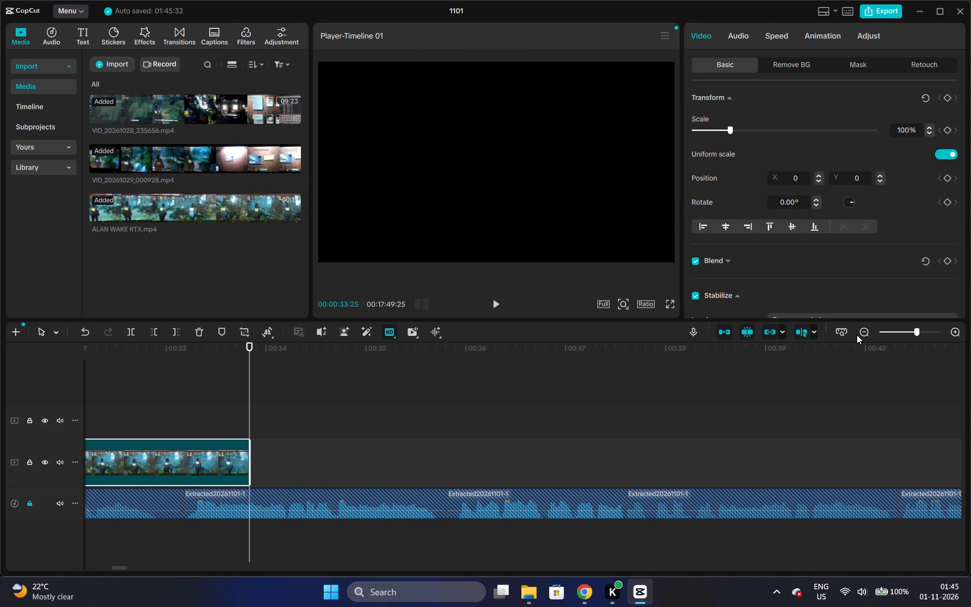
Import ALAN WAKE RTX 2.mp4 and place it on the main video track directly after the ALAN WAKE RTX clip.
triple_click(866, 335)
left_click(871, 335)
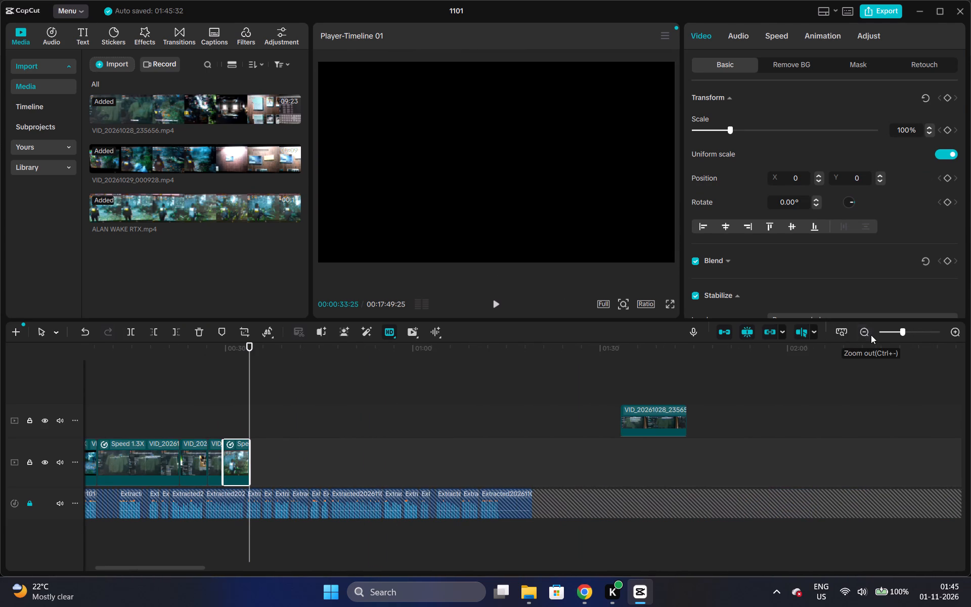
left_click(114, 63)
left_click(126, 82)
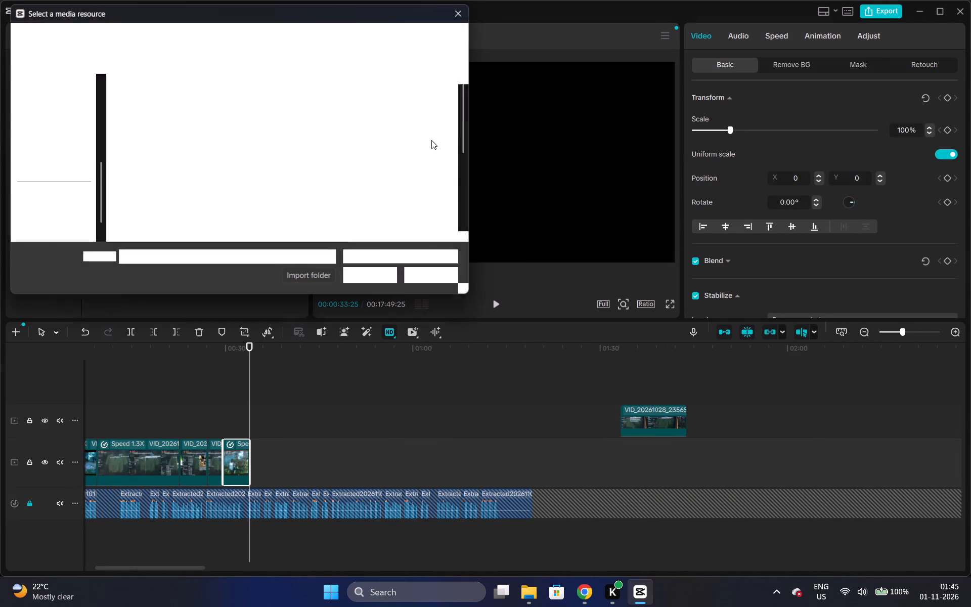
left_click(366, 121)
left_click(368, 280)
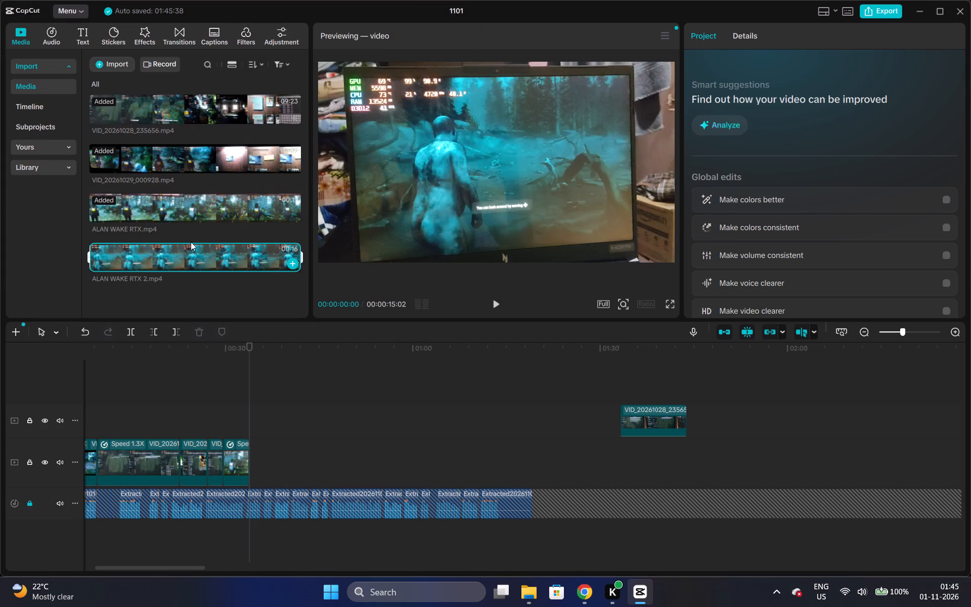
left_click_drag(163, 247, 248, 454)
left_click(242, 379)
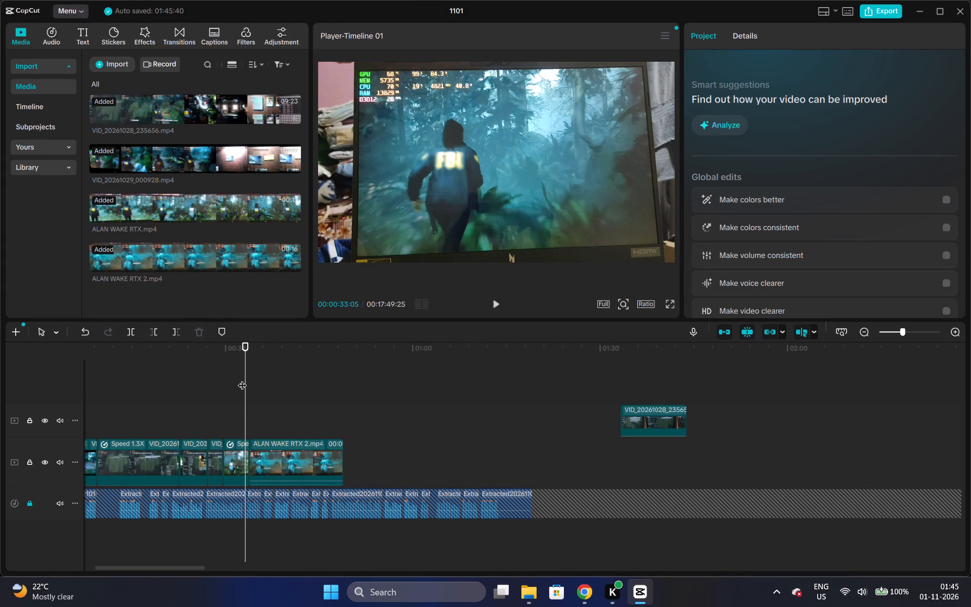
Stabilize the ALAN WAKE RTX 2 clip at the Recommended level and play it back from its start.
left_click(281, 454)
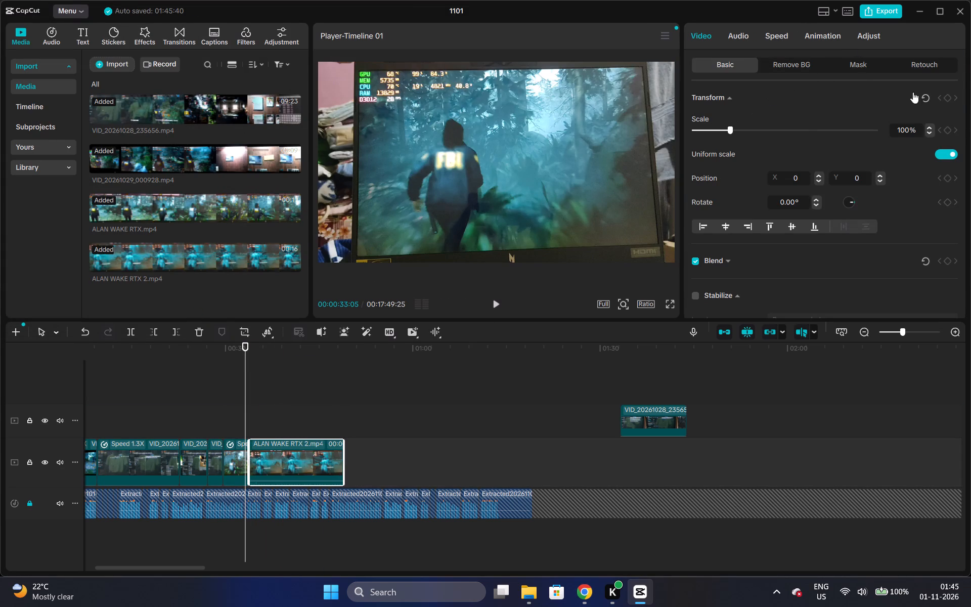
left_click_drag(964, 124, 962, 203)
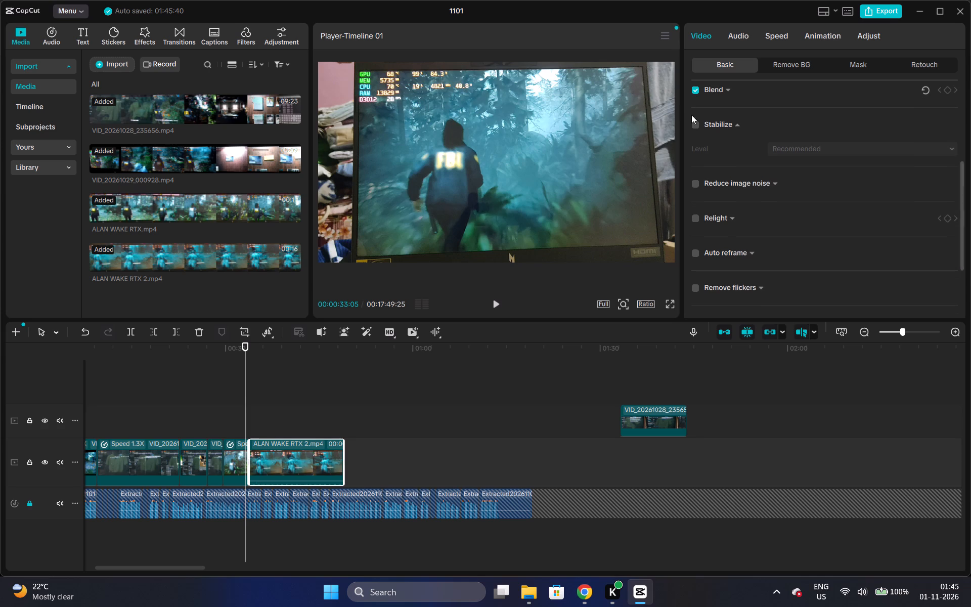
left_click(695, 133)
left_click(695, 126)
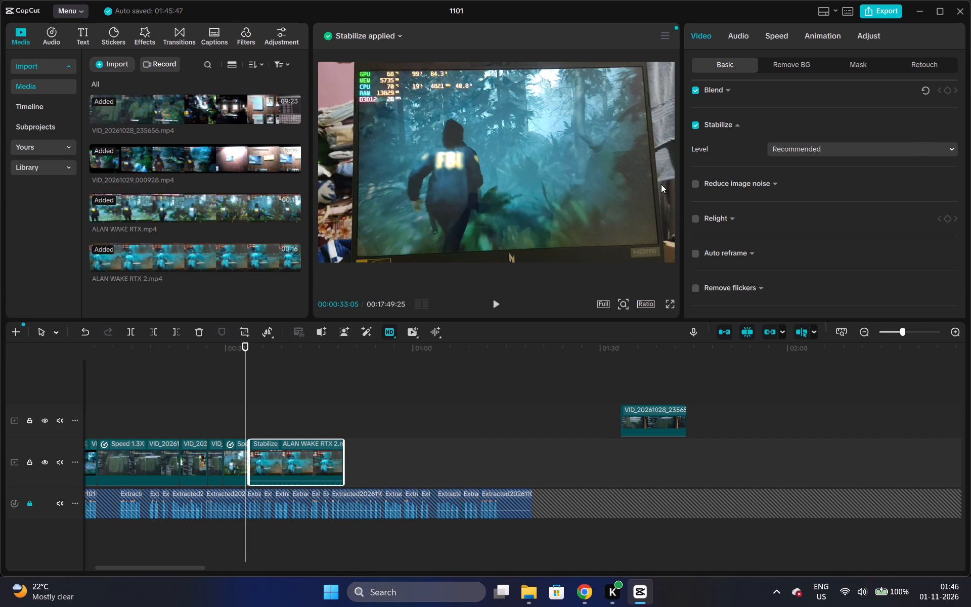
left_click(250, 368)
key("space")
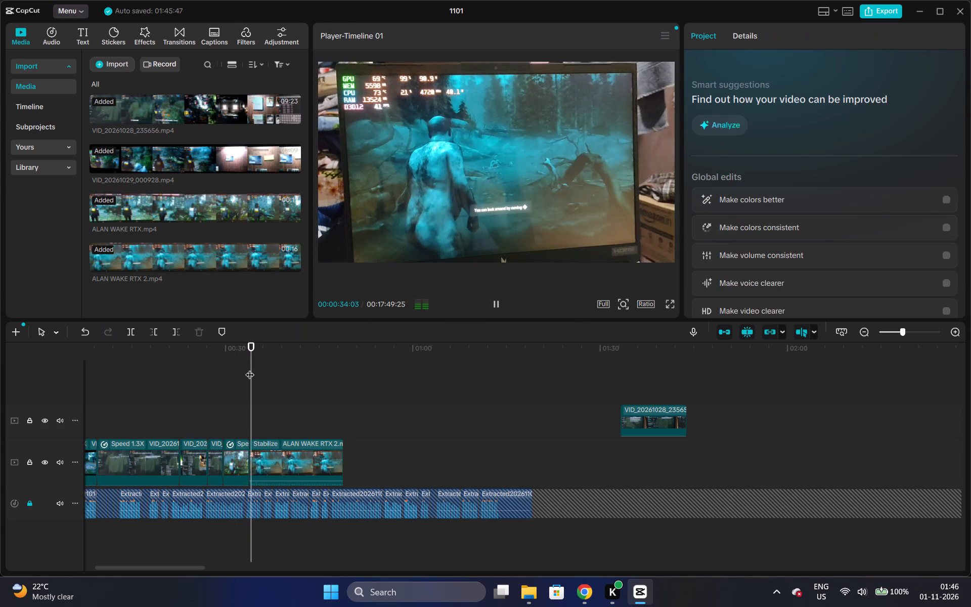
key("space")
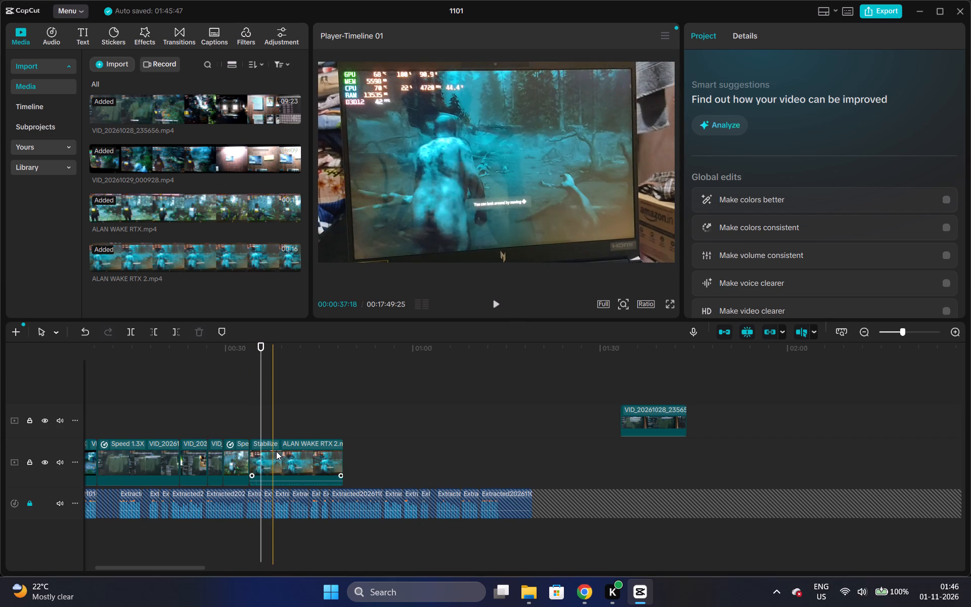
Mute the ALAN WAKE RTX 2 clip by lowering its volume to -∞ dB.
left_click(276, 451)
left_click(726, 36)
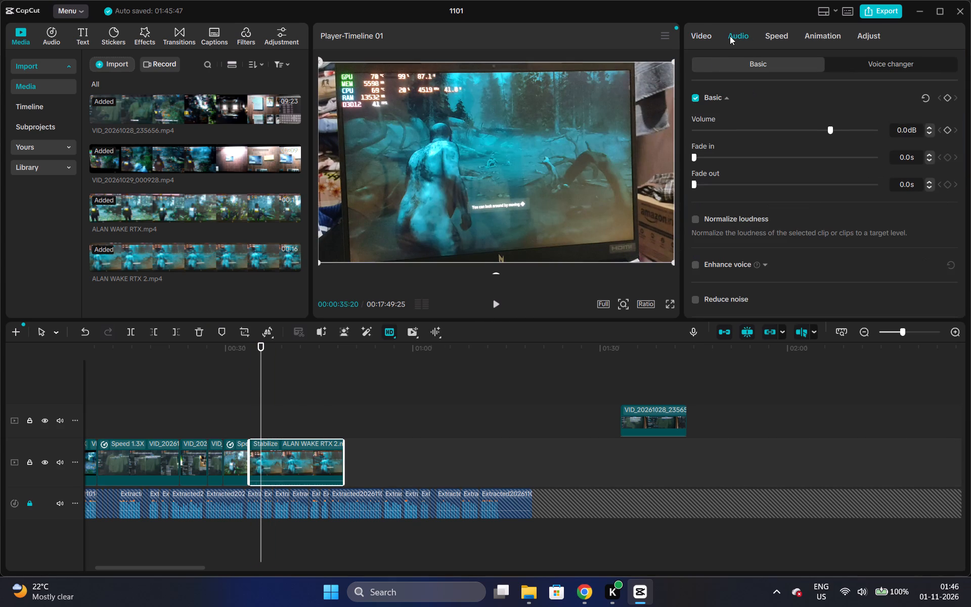
left_click_drag(774, 128, 518, 159)
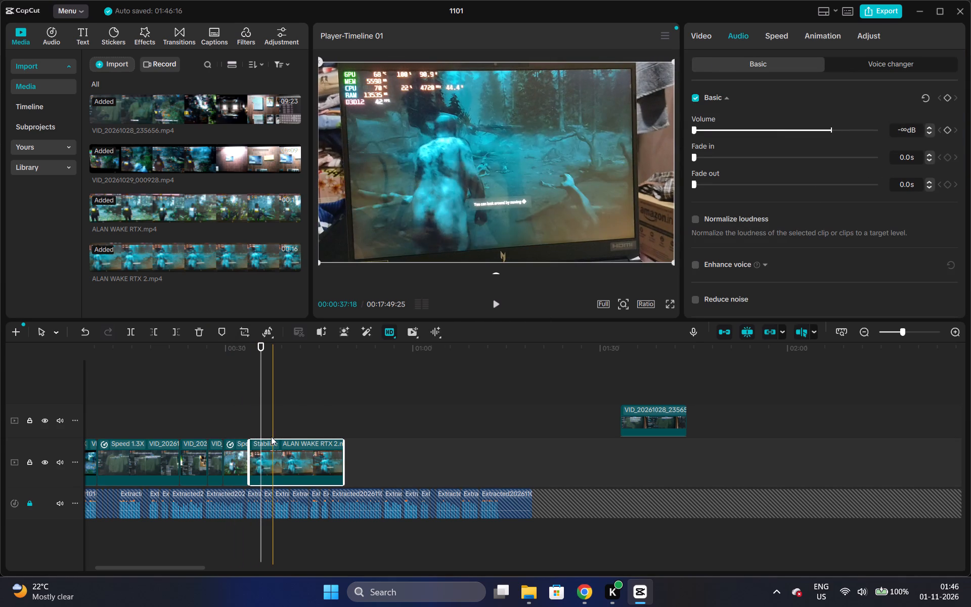
Cut the beginning of the ALAN WAKE RTX 2 clip up to 00:36:21, leaving no gap after the preceding clip.
left_click(268, 439)
left_click(268, 449)
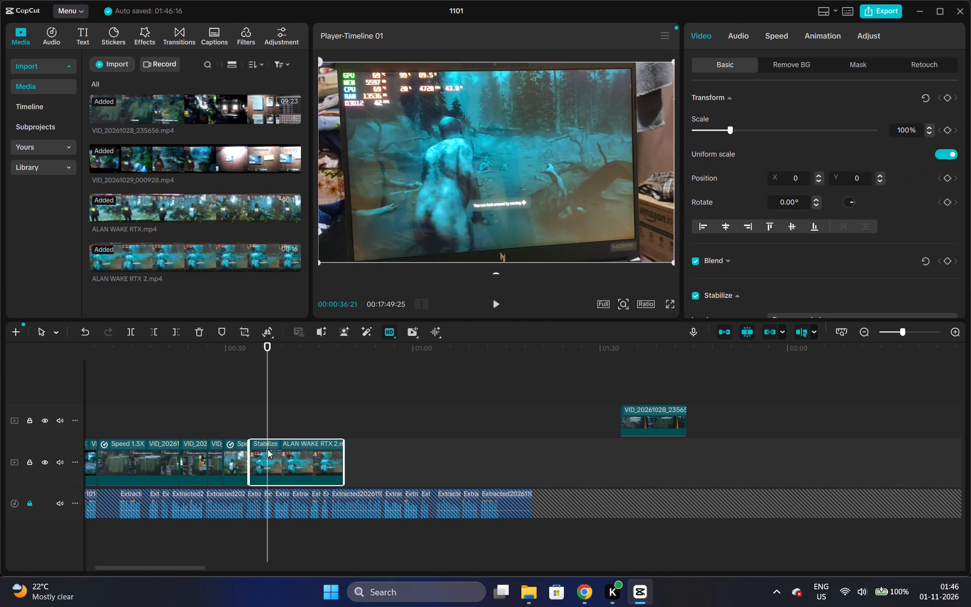
key("q")
Set the ALAN WAKE RTX 2 clip's speed to 2.25x and play it back against the voice-over.
left_click(767, 35)
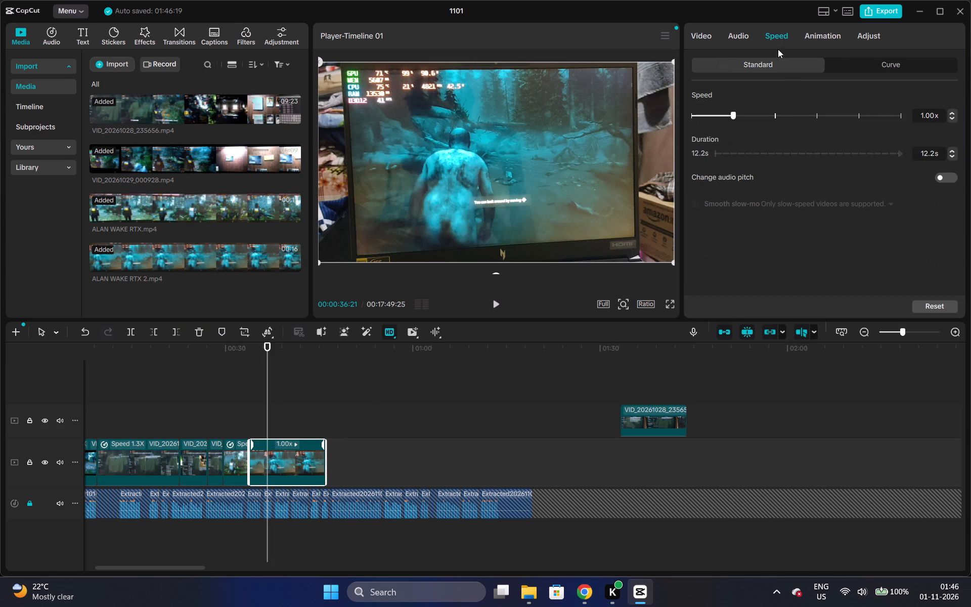
left_click(779, 117)
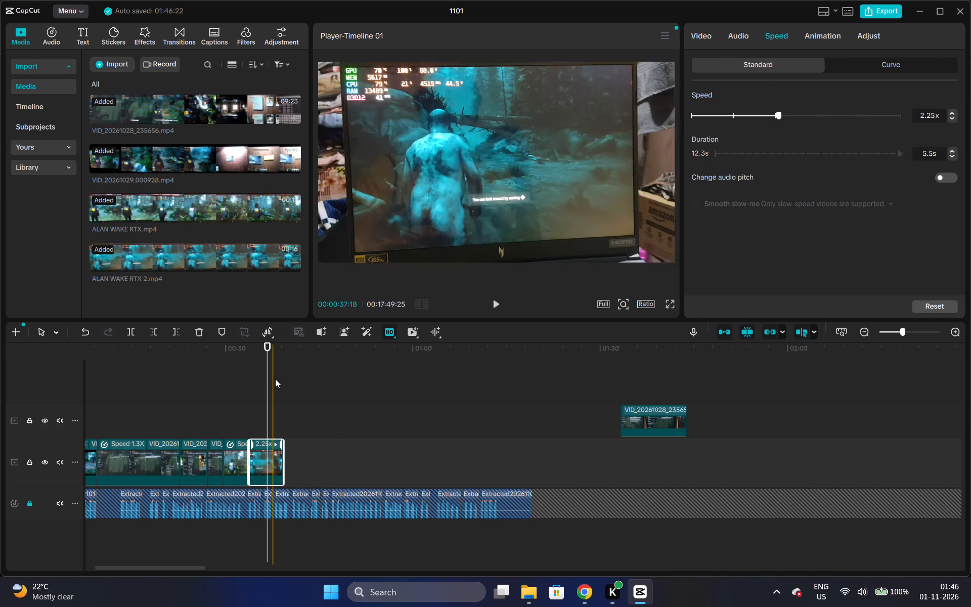
left_click(231, 359)
key("space")
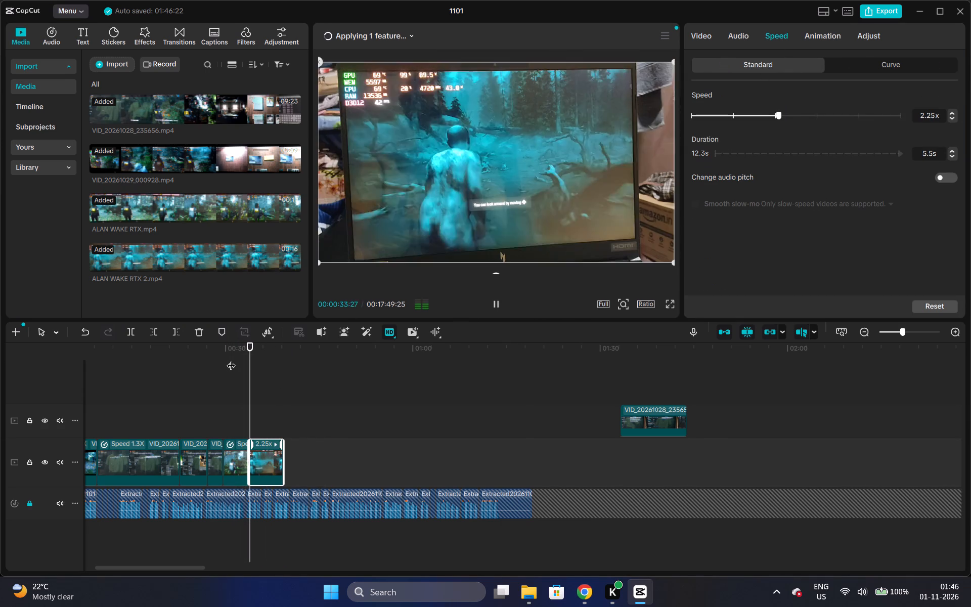
key("space")
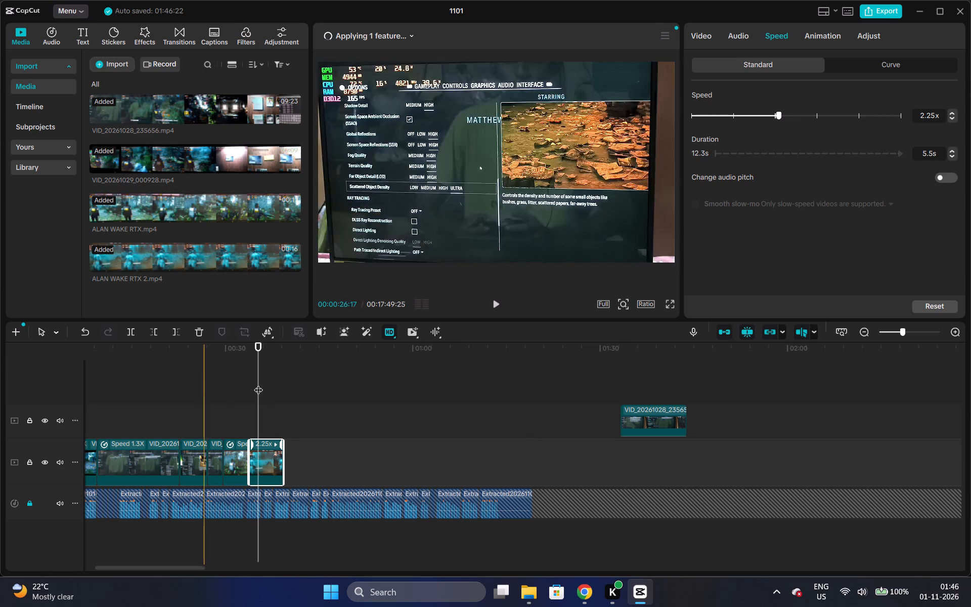
Shorten the end of the 1.5x ALAN WAKE RTX clip to about 00:33:04 and play back the cut into the following clip.
double_click(958, 335)
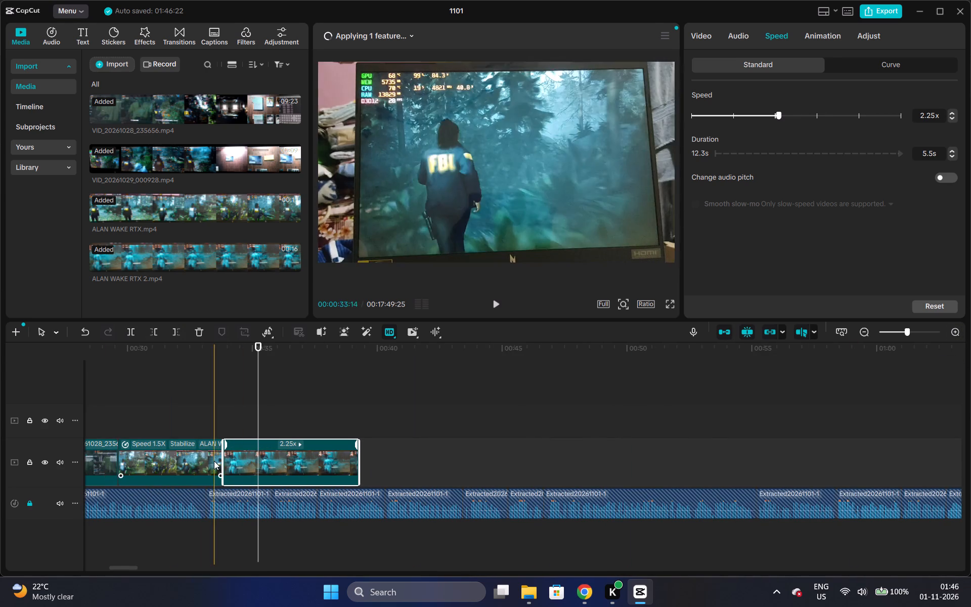
left_click(214, 461)
left_click_drag(224, 465, 221, 463)
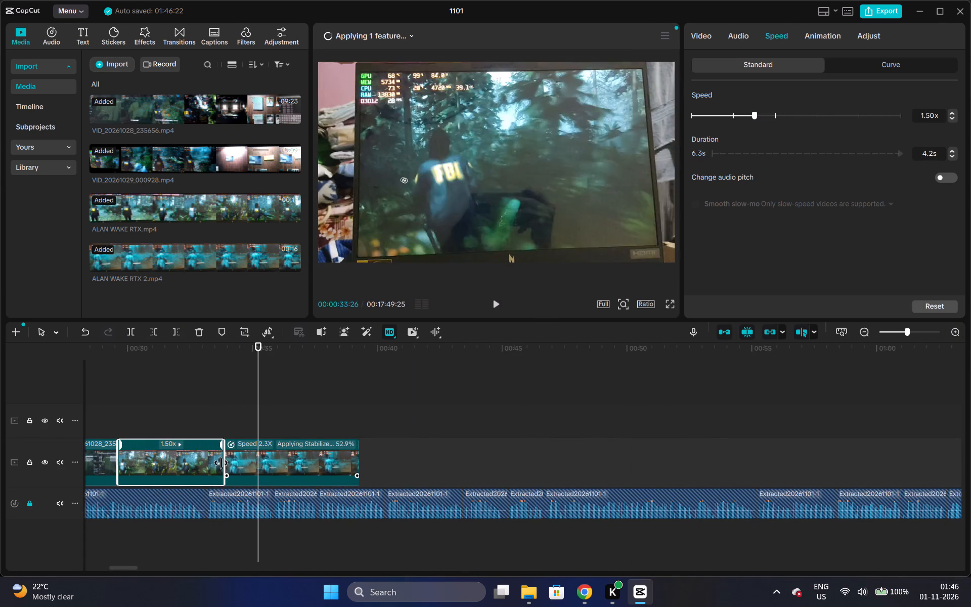
left_click_drag(221, 463, 204, 451)
left_click(199, 399)
key("space")
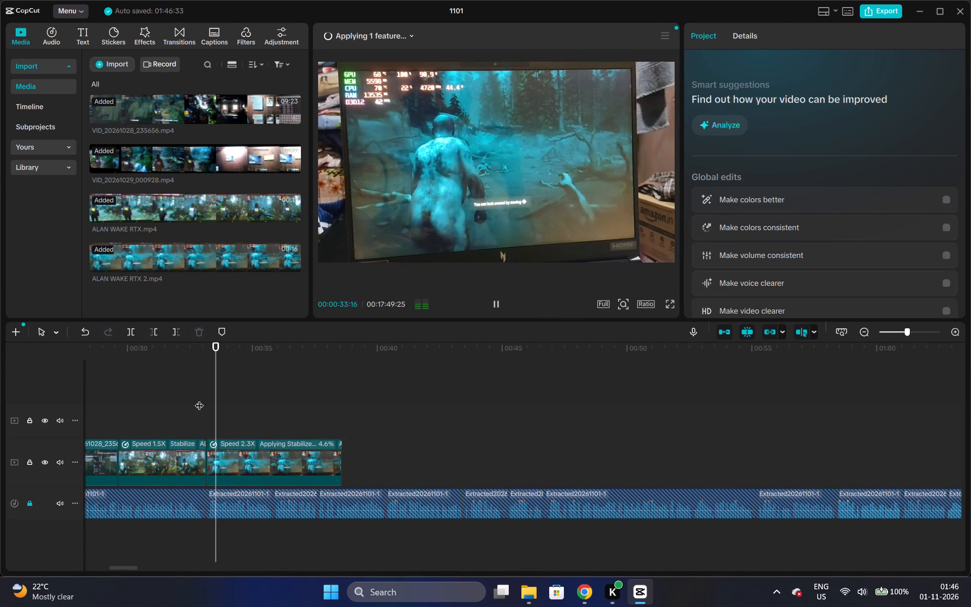
key("space")
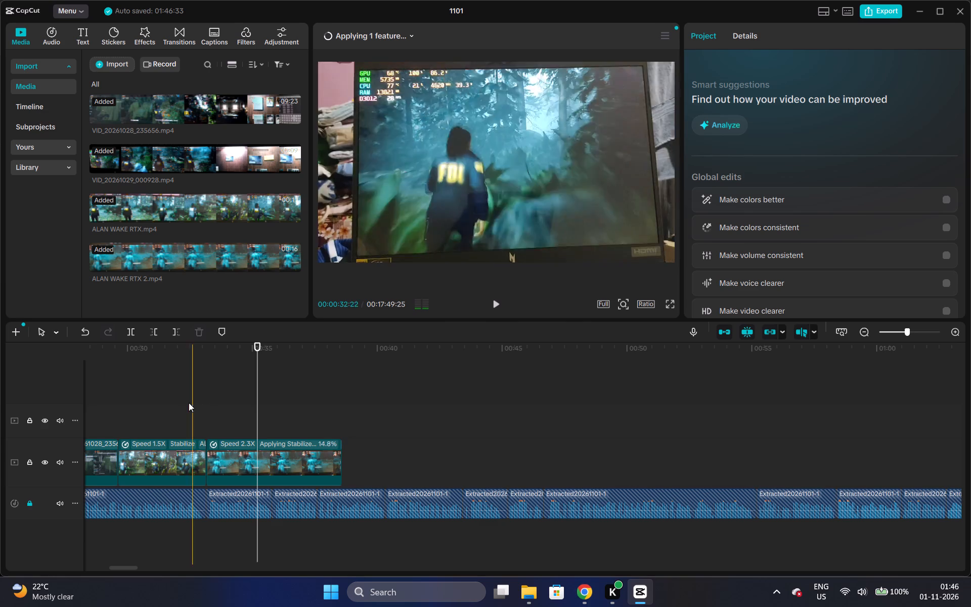
Find the end of the matching voice-over phrase and shorten the ALAN WAKE RTX 2 clip's end to 00:35:29.
key("space")
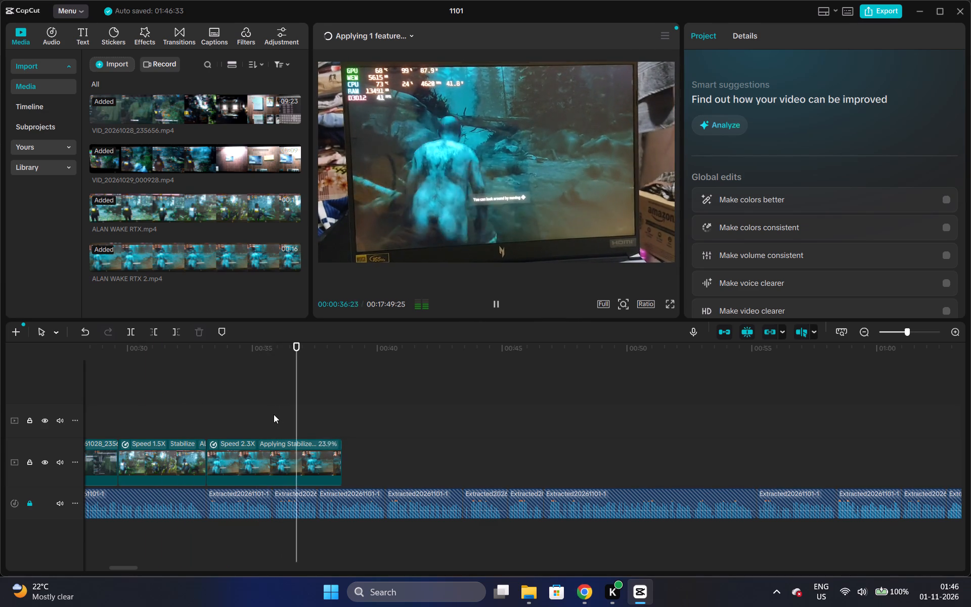
key("space")
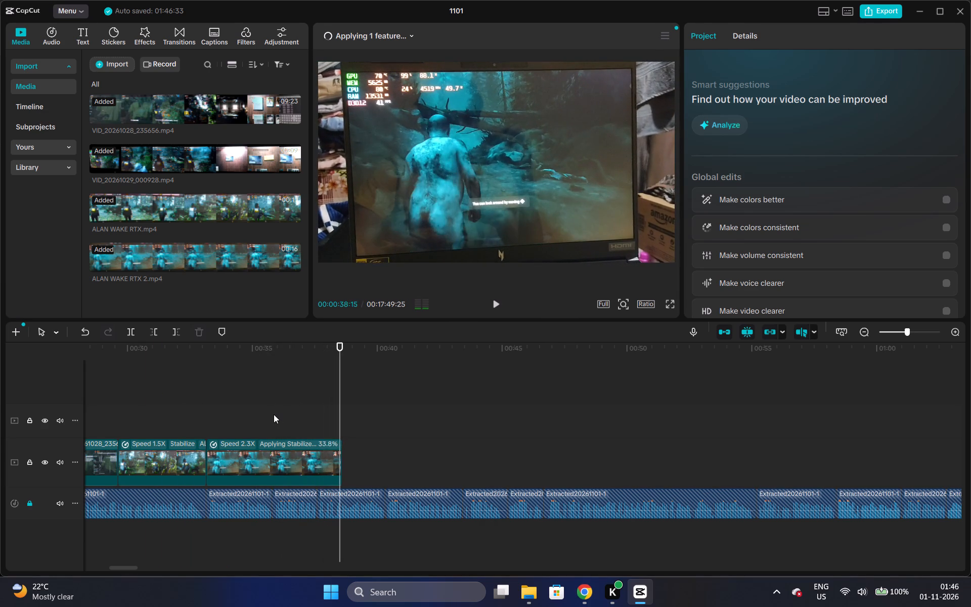
left_click(118, 378)
left_click(120, 375)
key("space")
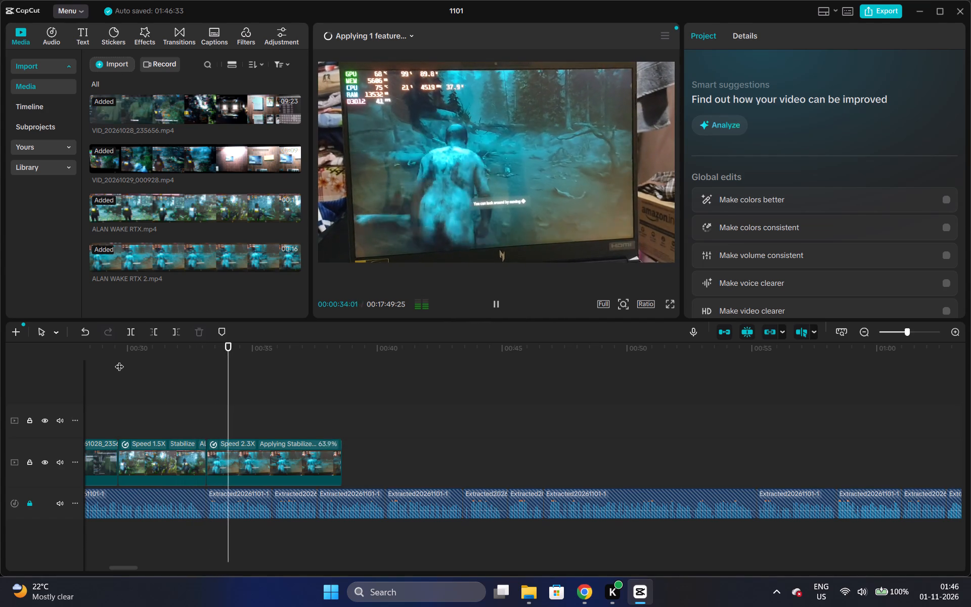
key("space")
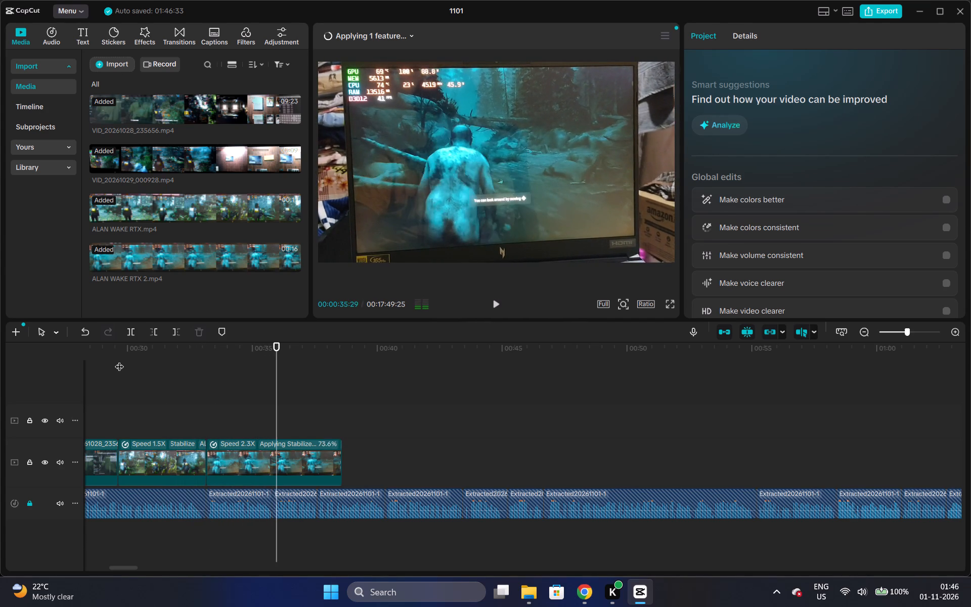
left_click_drag(341, 455, 339, 455)
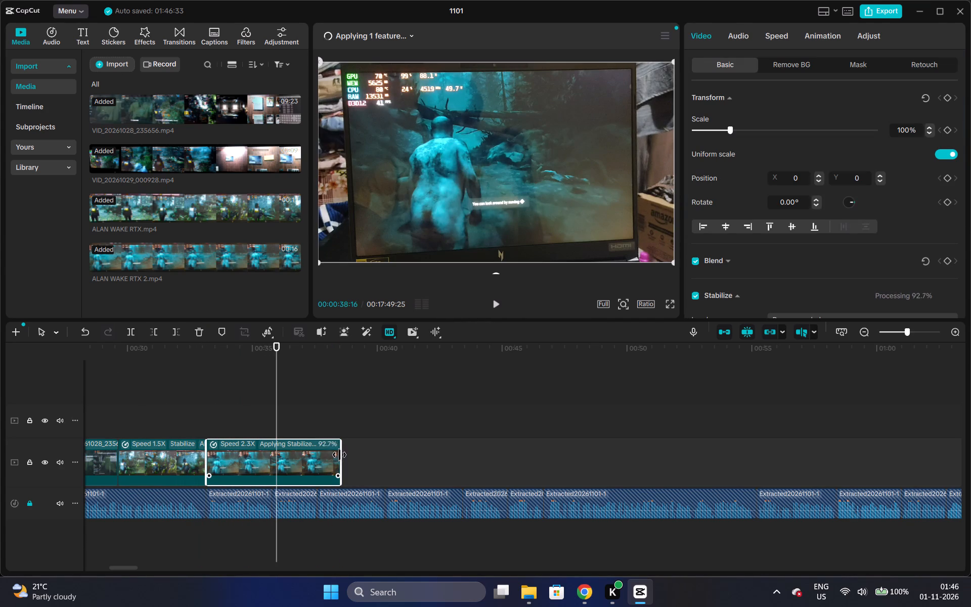
left_click_drag(339, 455, 284, 436)
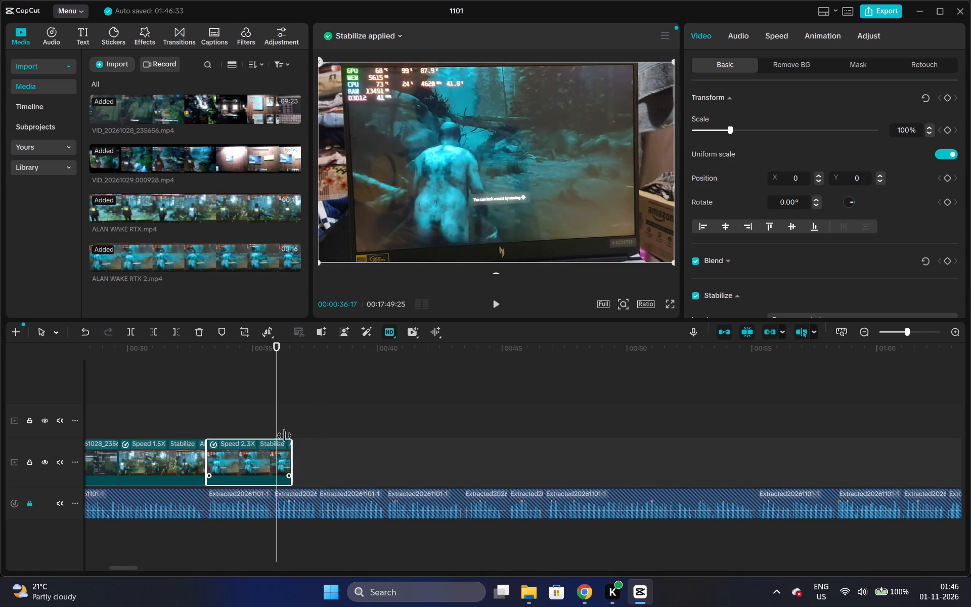
left_click_drag(284, 436, 272, 414)
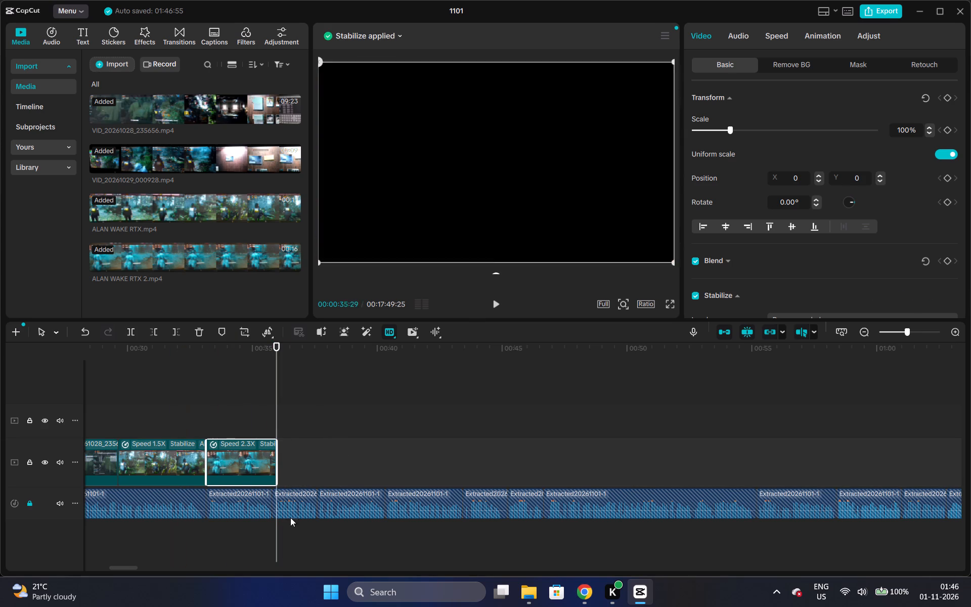
Place ALAN WAKE RTX.mp4 again on the main video track after the ALAN WAKE RTX 2 clip and mute it.
left_click_drag(157, 211, 279, 454)
left_click(727, 30)
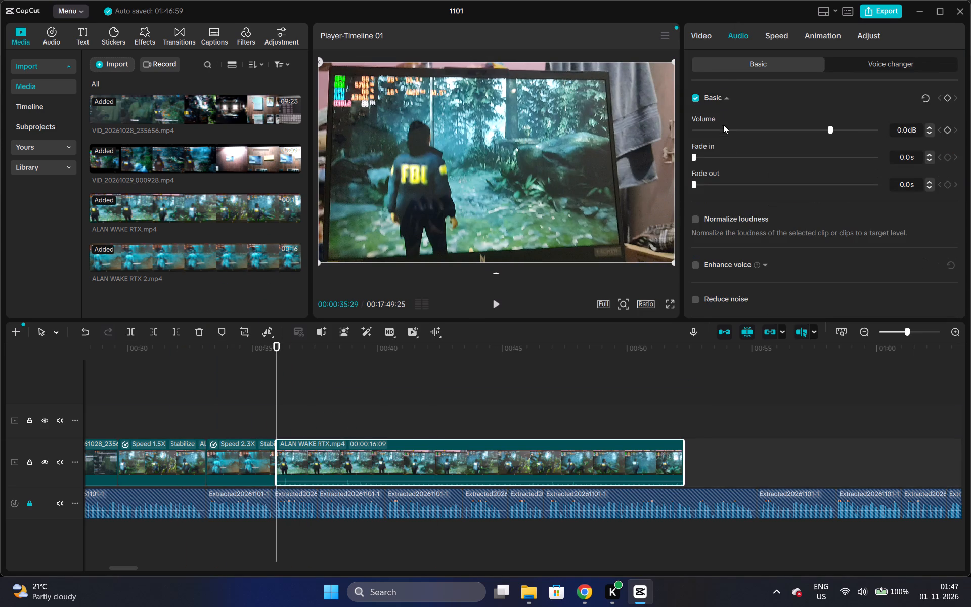
left_click_drag(723, 132, 700, 132)
left_click_drag(709, 131, 676, 130)
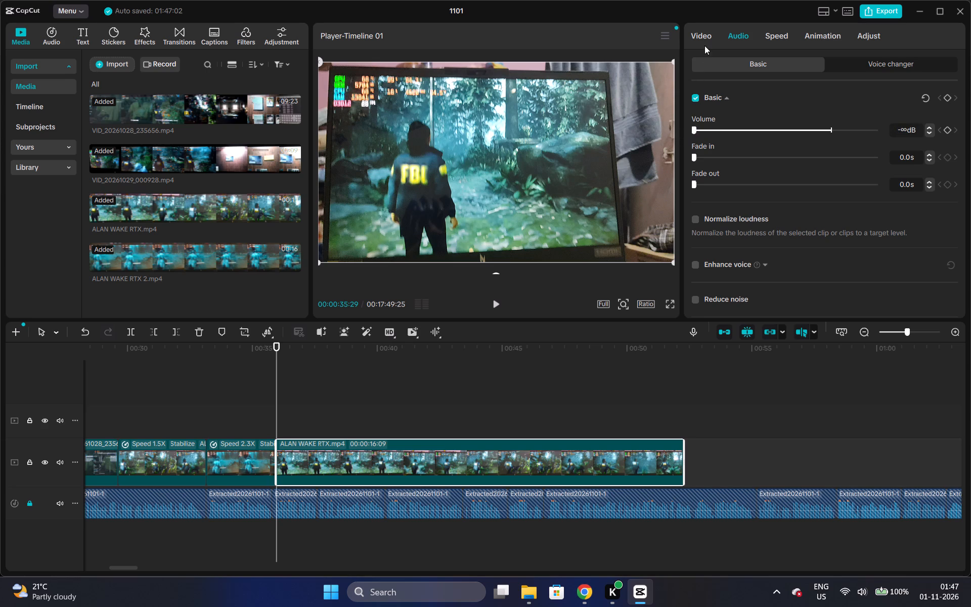
Stabilize the second ALAN WAKE RTX clip at the Recommended level and cut about 4 seconds off its beginning.
left_click(700, 34)
left_click_drag(967, 156, 958, 216)
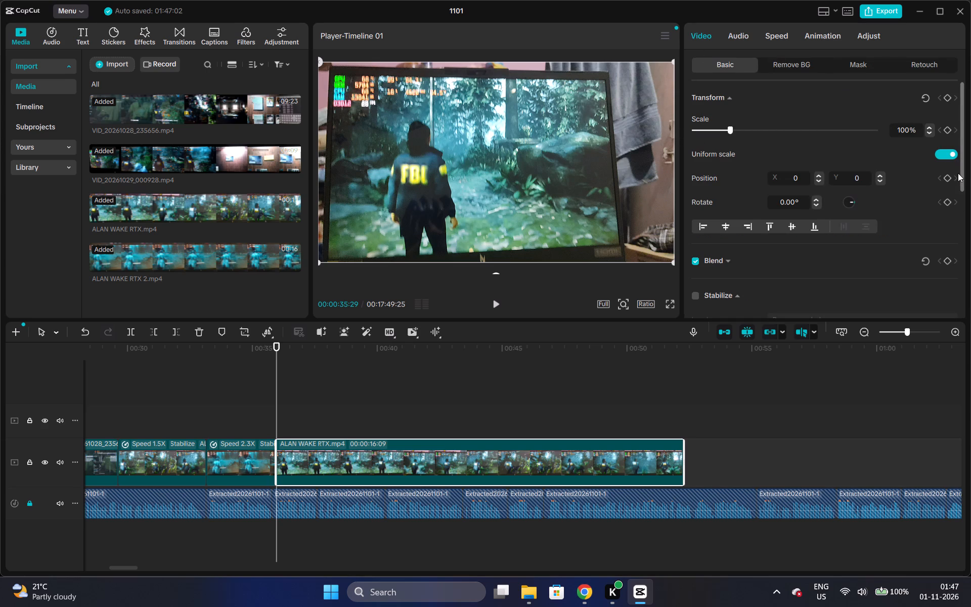
left_click_drag(959, 169, 959, 247)
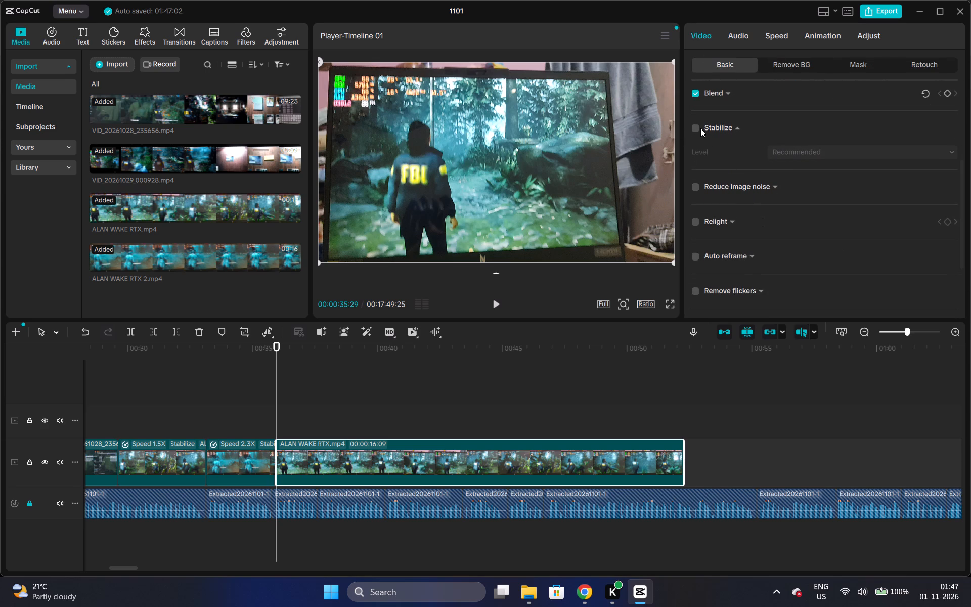
left_click(700, 128)
left_click(696, 128)
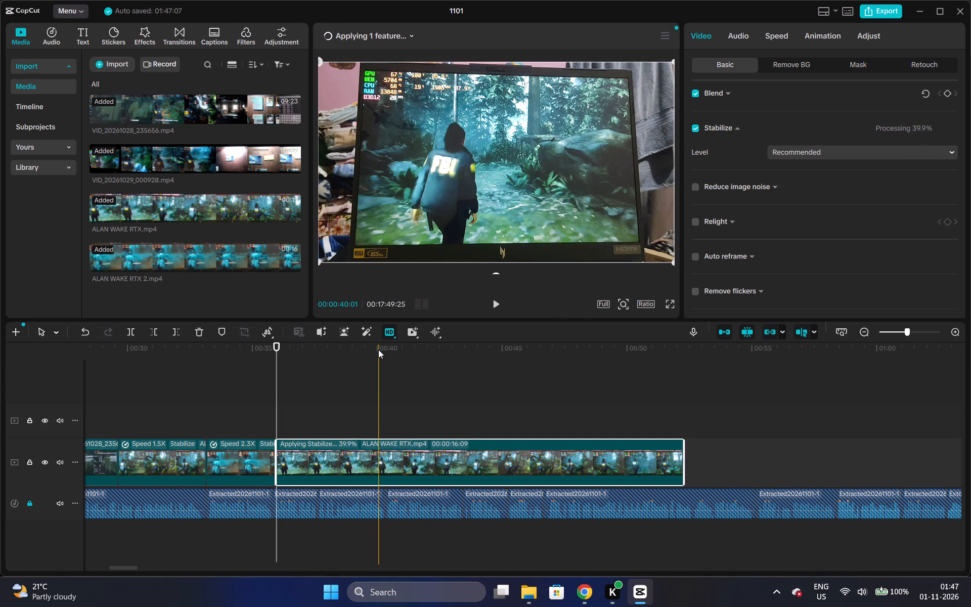
key("q")
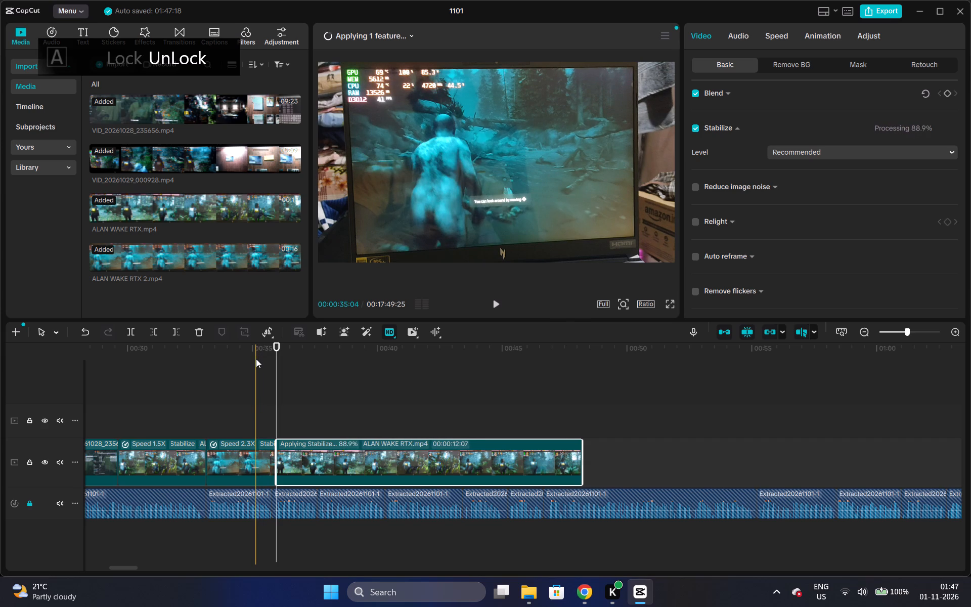
Set the second ALAN WAKE RTX clip's speed to 2.00x and shorten its end to 00:40:10, where the voice-over phrase ends.
left_click(240, 362)
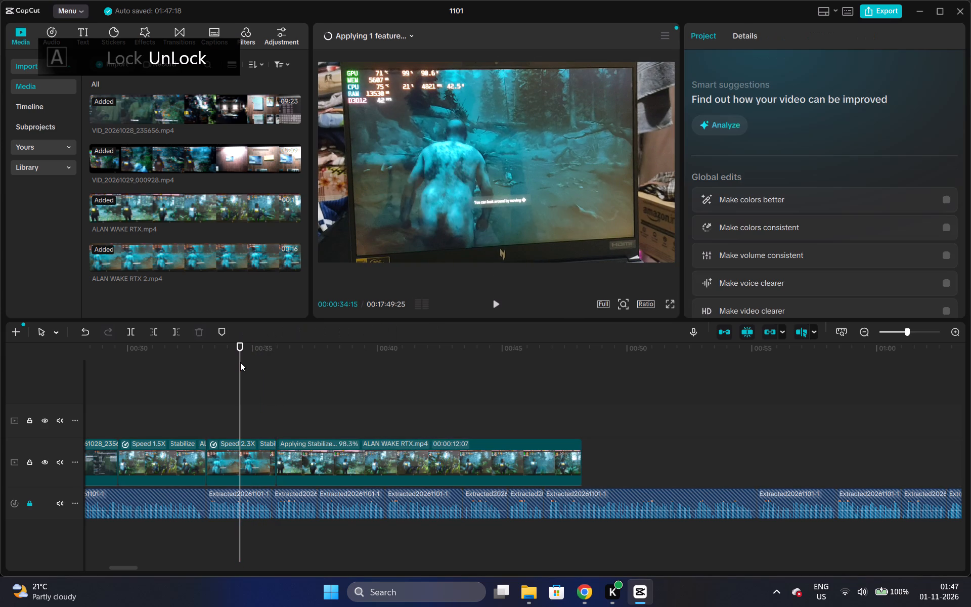
key("space")
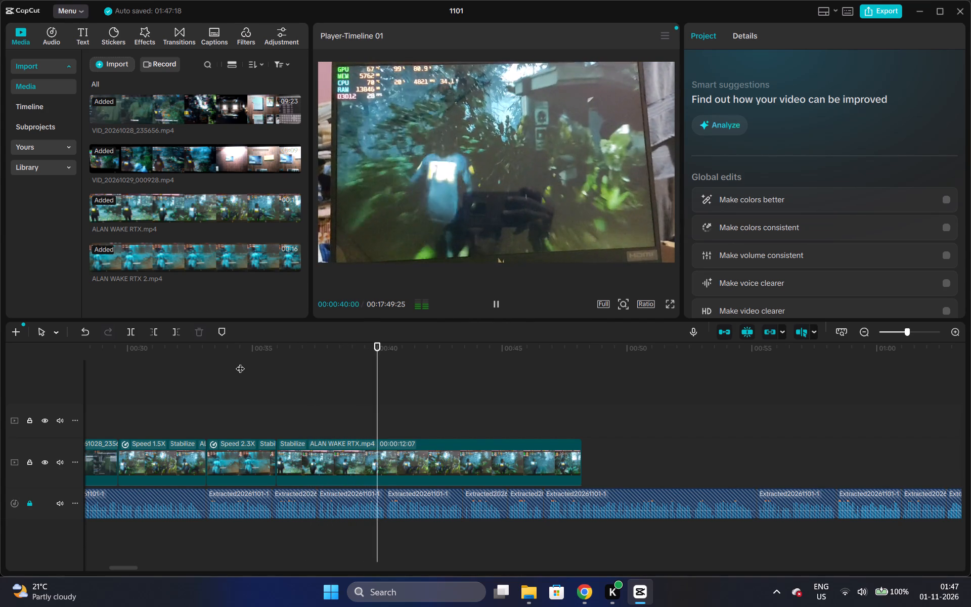
key("space")
key("space")
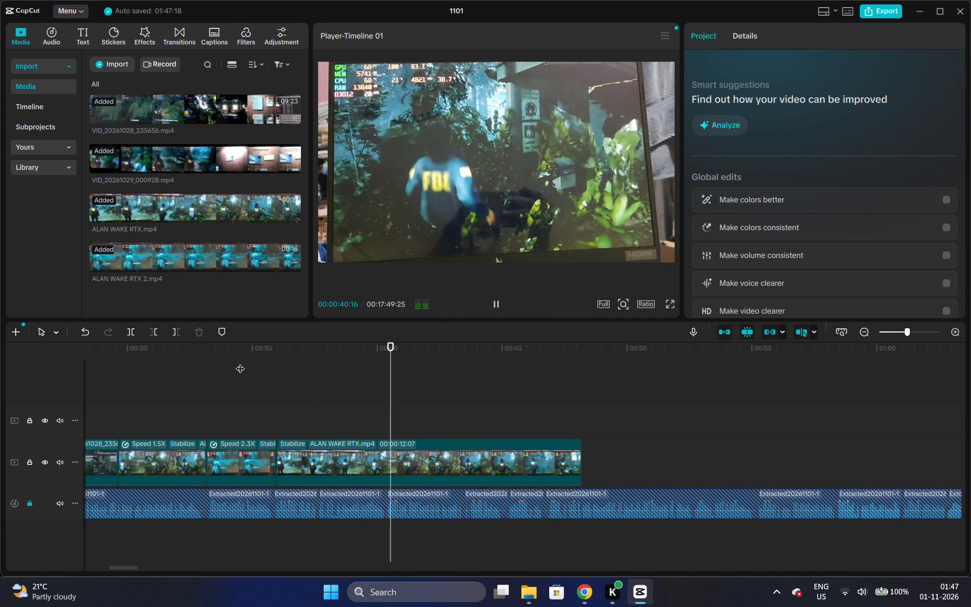
key("space")
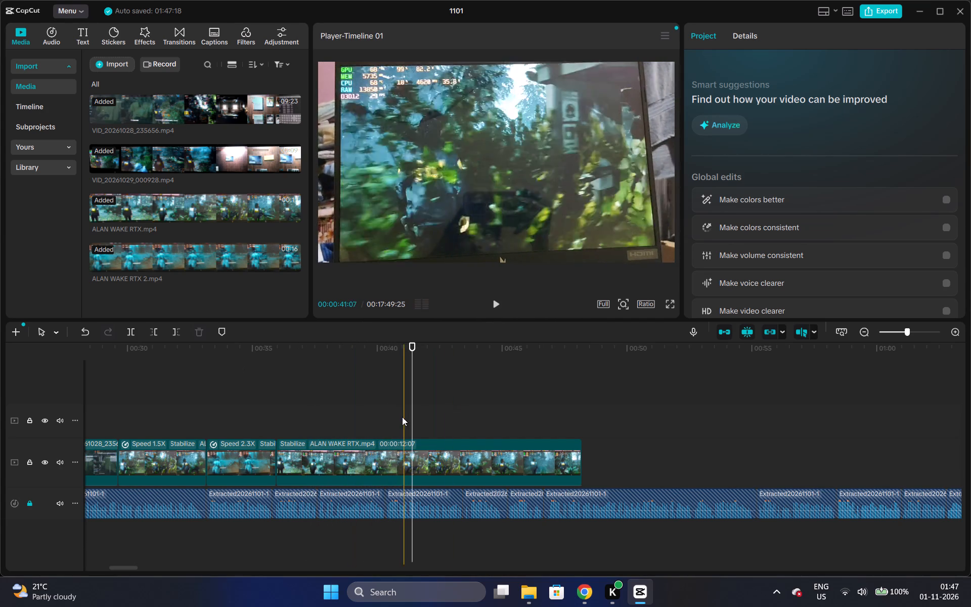
left_click(388, 382)
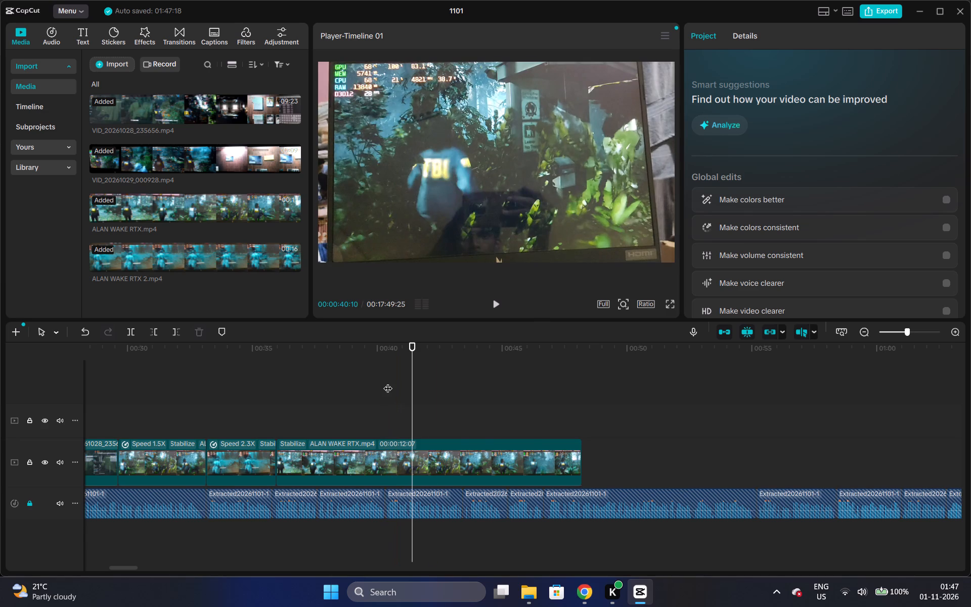
left_click(544, 450)
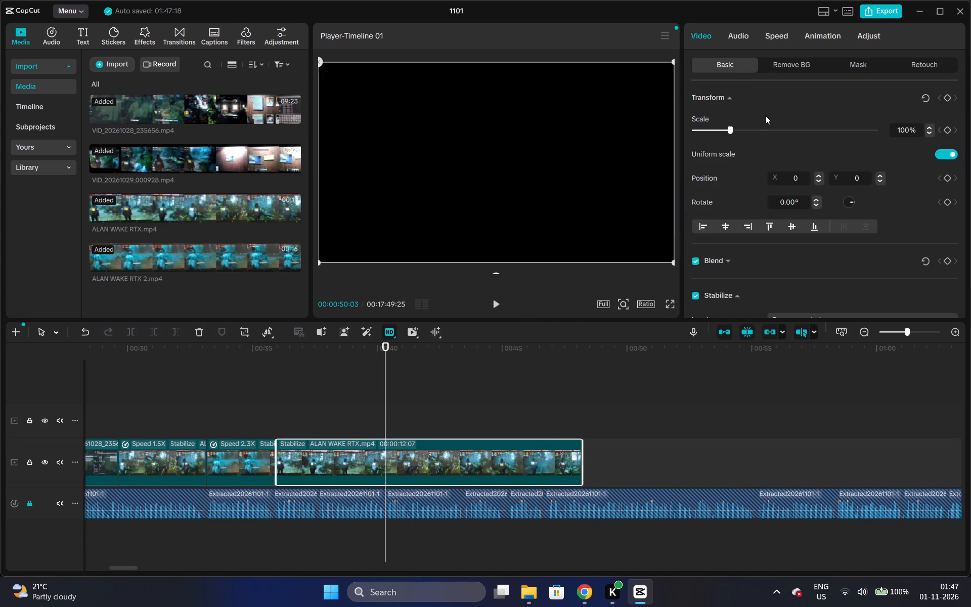
left_click(781, 39)
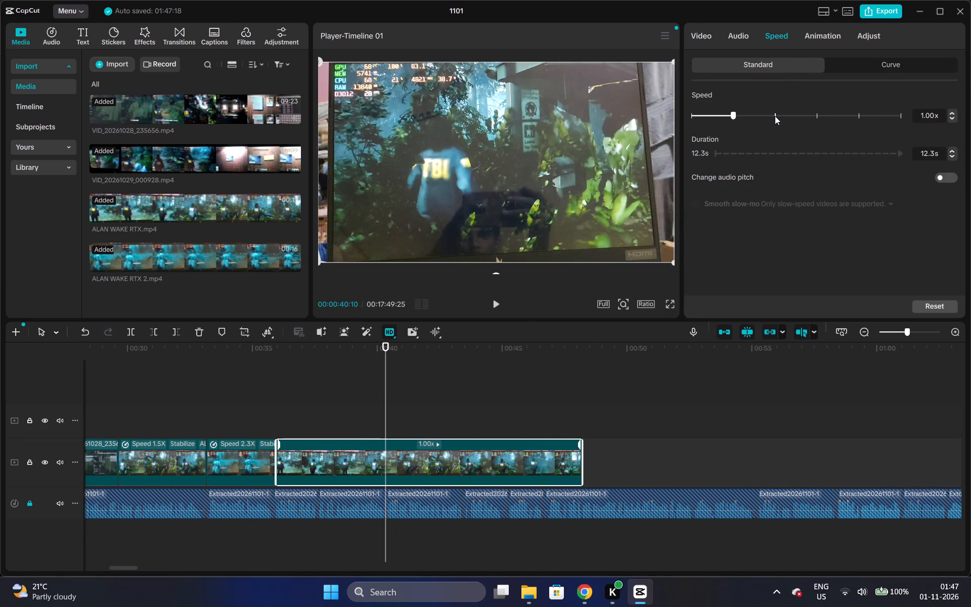
left_click(775, 116)
left_click_drag(427, 459, 380, 445)
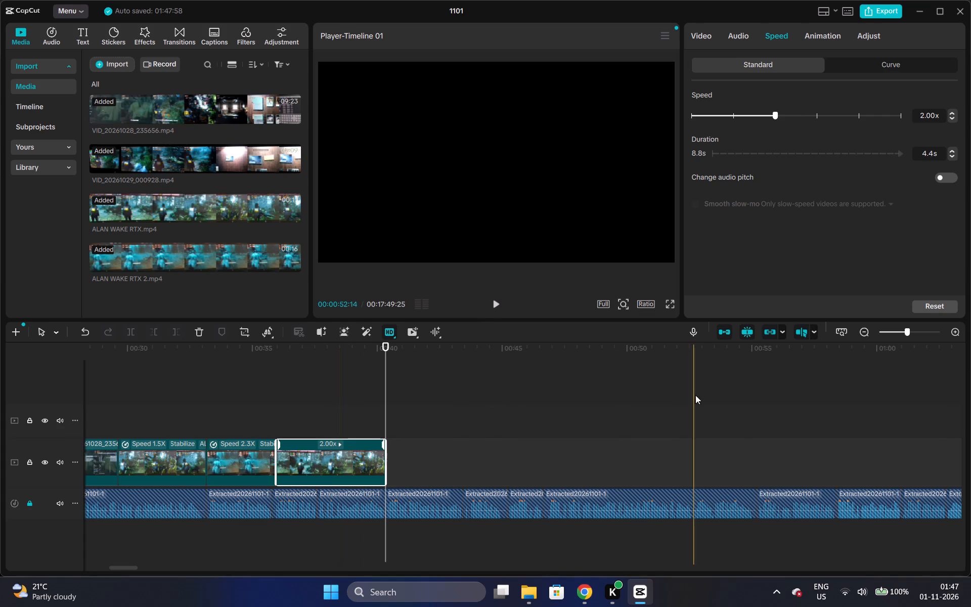
Move the set-aside VID_20261028_235656 settings clip onto the main video track, directly after the last ALAN WAKE RTX clip.
double_click(861, 334)
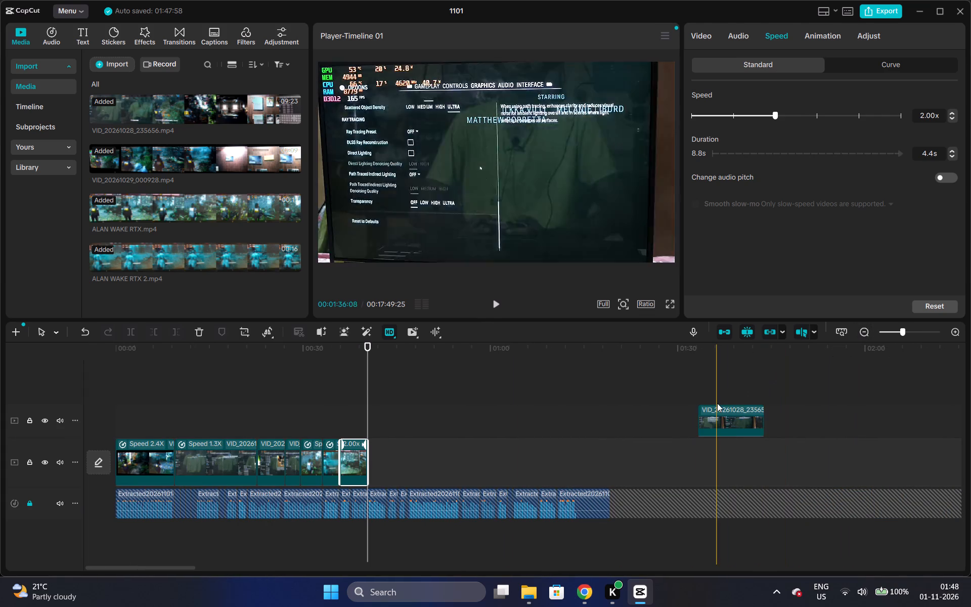
left_click_drag(718, 405, 570, 444)
left_click_drag(729, 416, 610, 435)
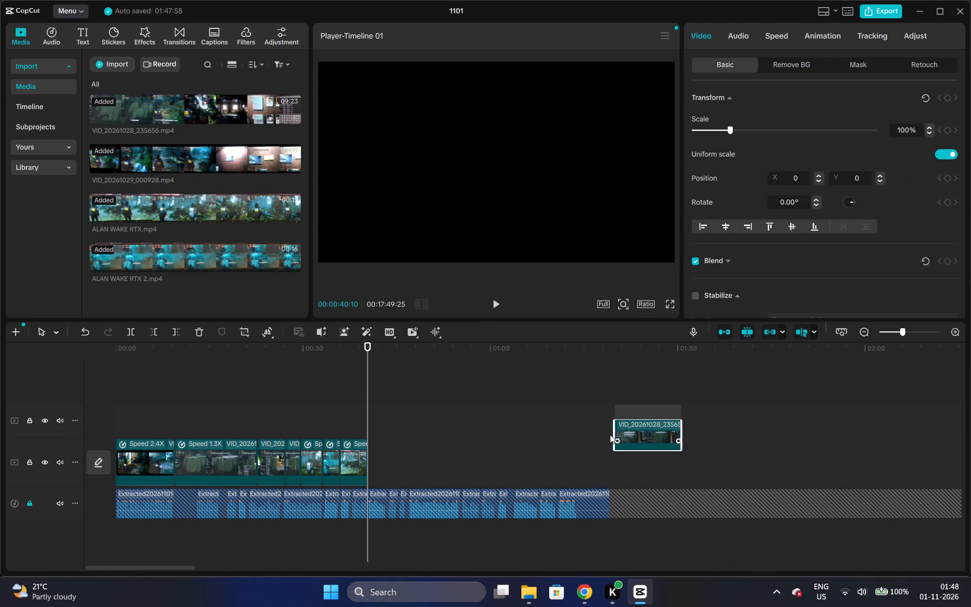
left_click_drag(610, 435, 408, 452)
Set the speed of the VID_20261028_235656 clip after the last ALAN WAKE RTX clip to 2.00x and play it against the voice-over.
left_click(768, 45)
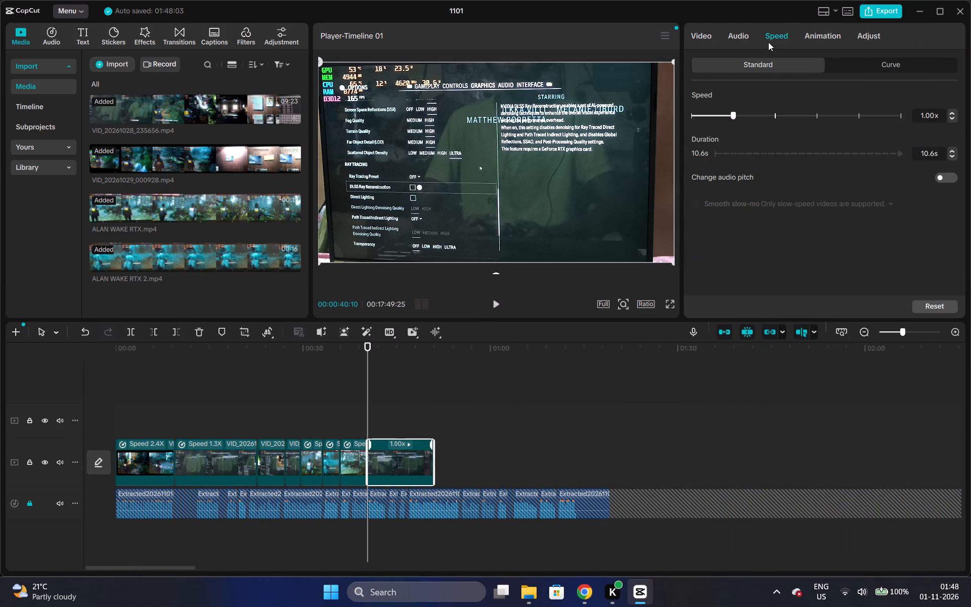
left_click(774, 113)
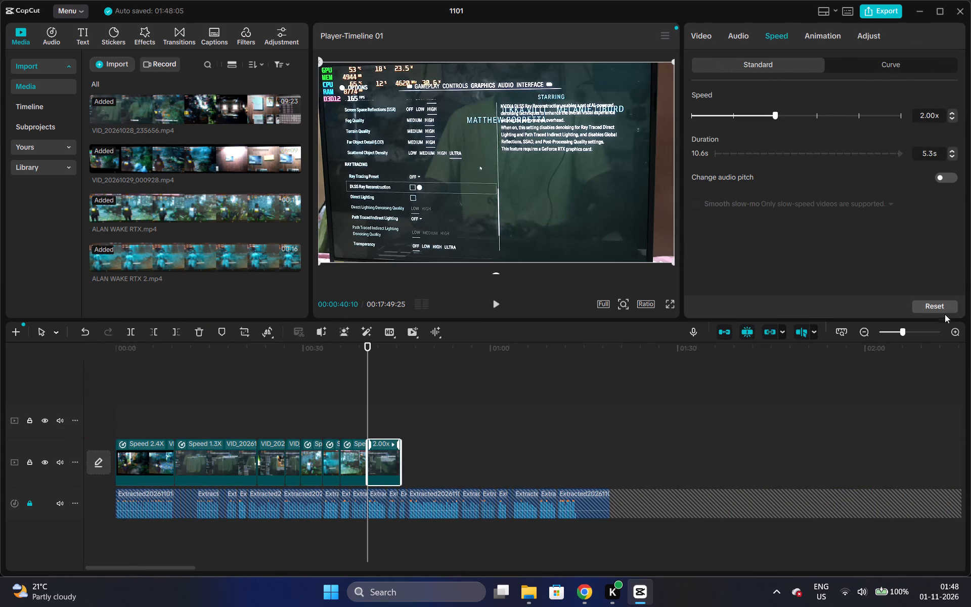
double_click(952, 330)
left_click(353, 394)
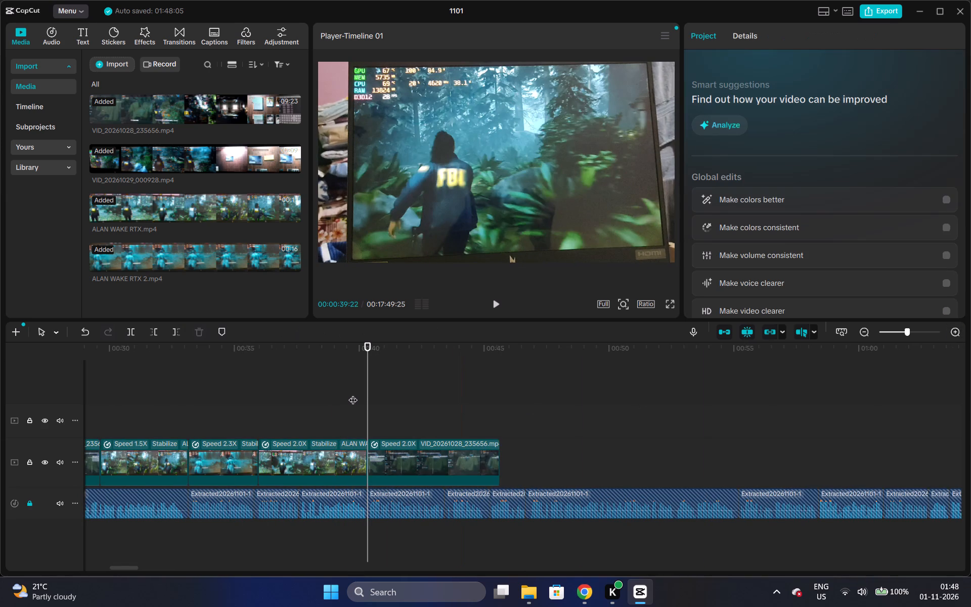
key("space")
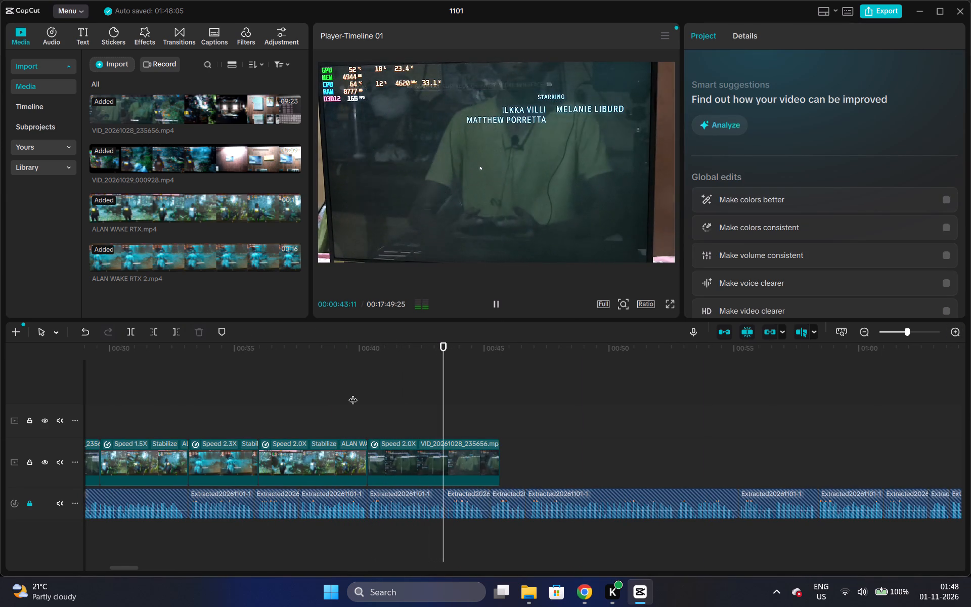
key("space")
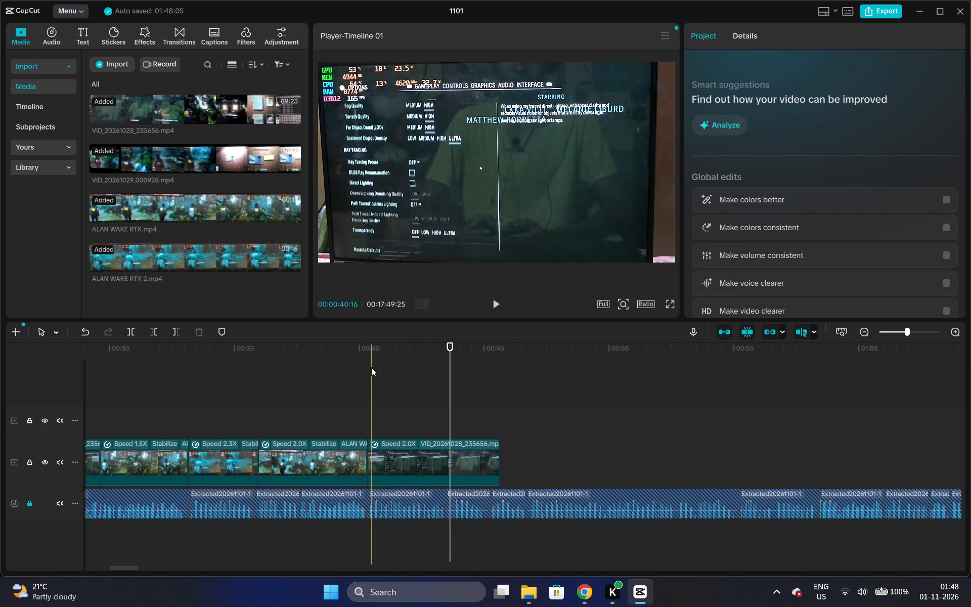
left_click(369, 362)
key("space")
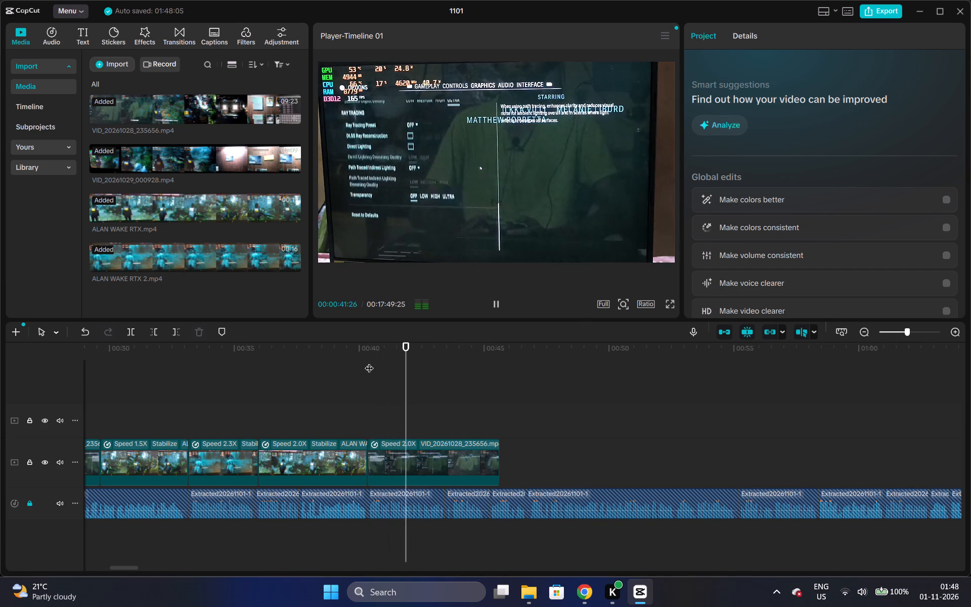
key("space")
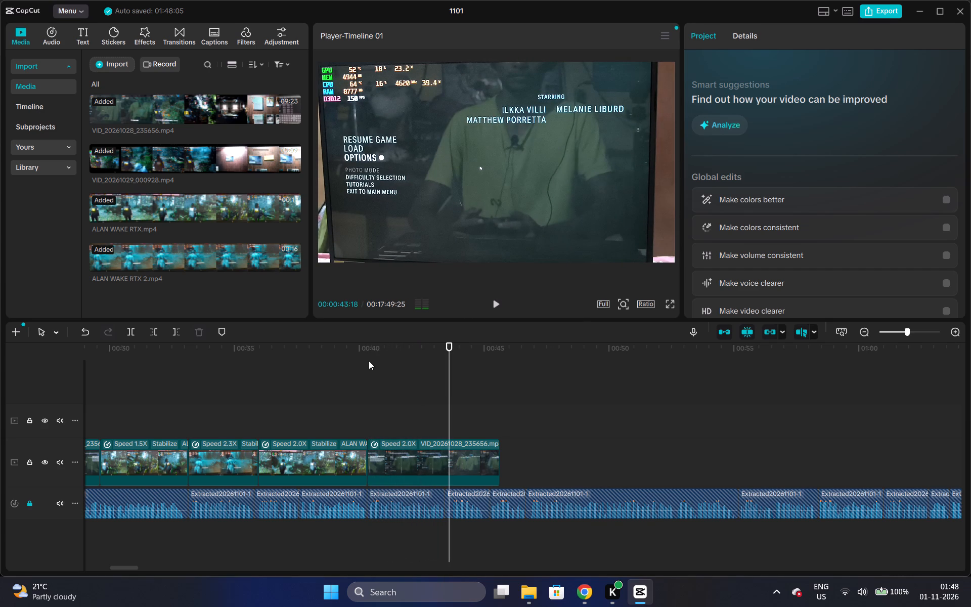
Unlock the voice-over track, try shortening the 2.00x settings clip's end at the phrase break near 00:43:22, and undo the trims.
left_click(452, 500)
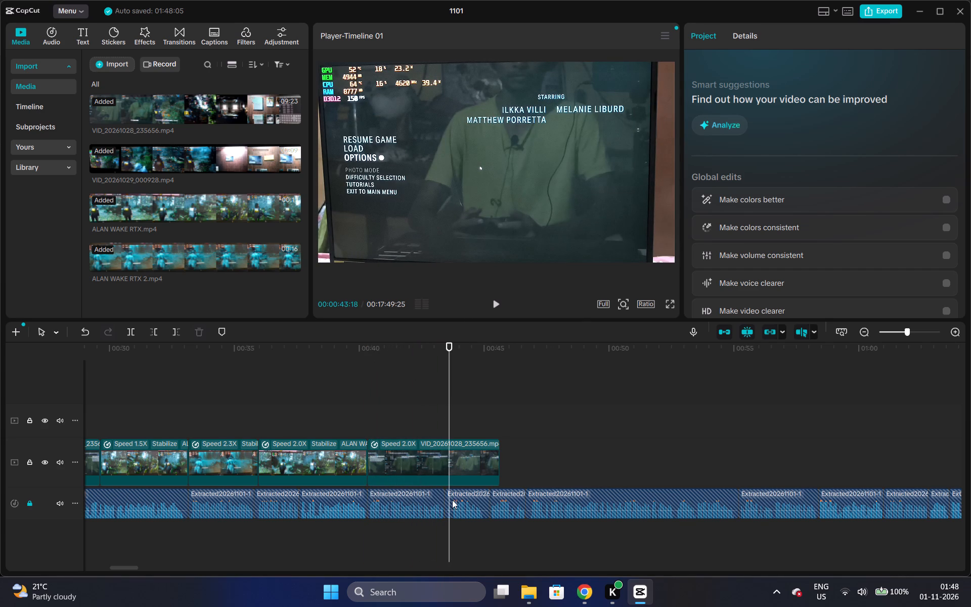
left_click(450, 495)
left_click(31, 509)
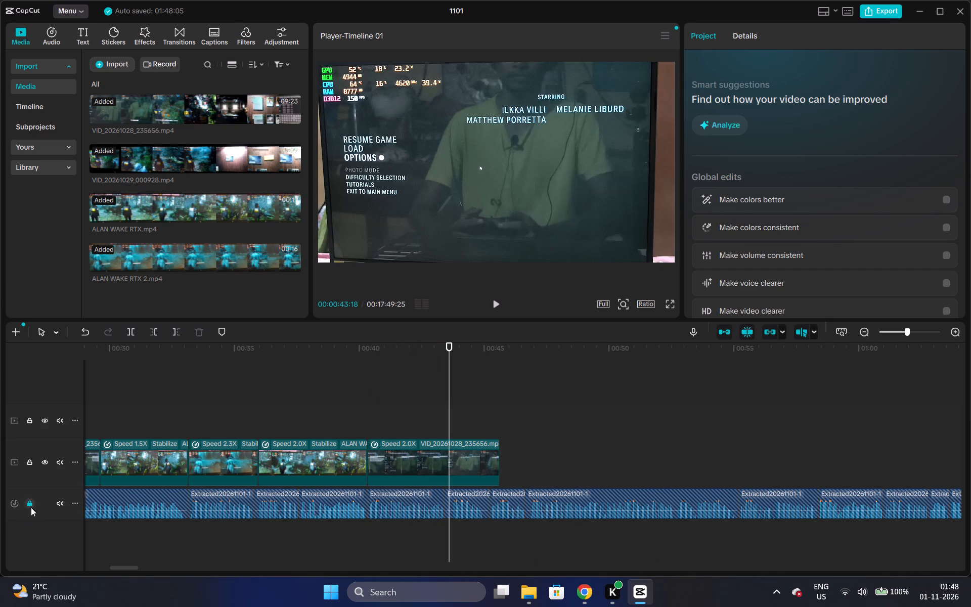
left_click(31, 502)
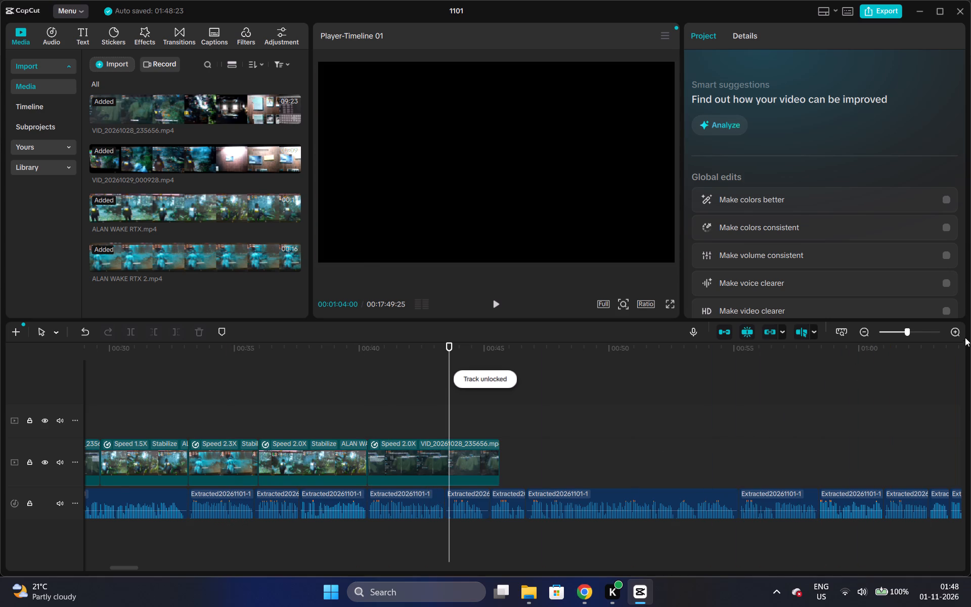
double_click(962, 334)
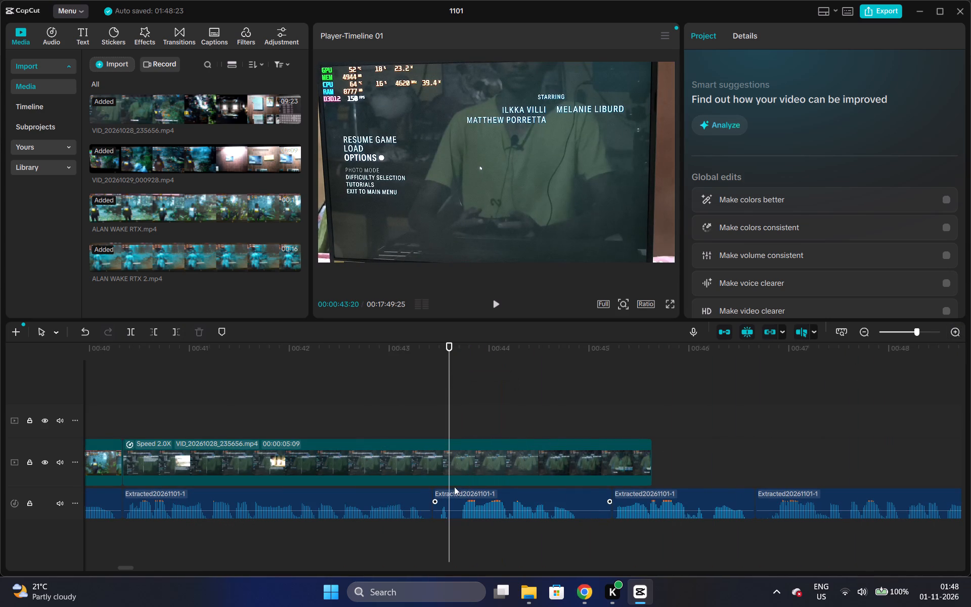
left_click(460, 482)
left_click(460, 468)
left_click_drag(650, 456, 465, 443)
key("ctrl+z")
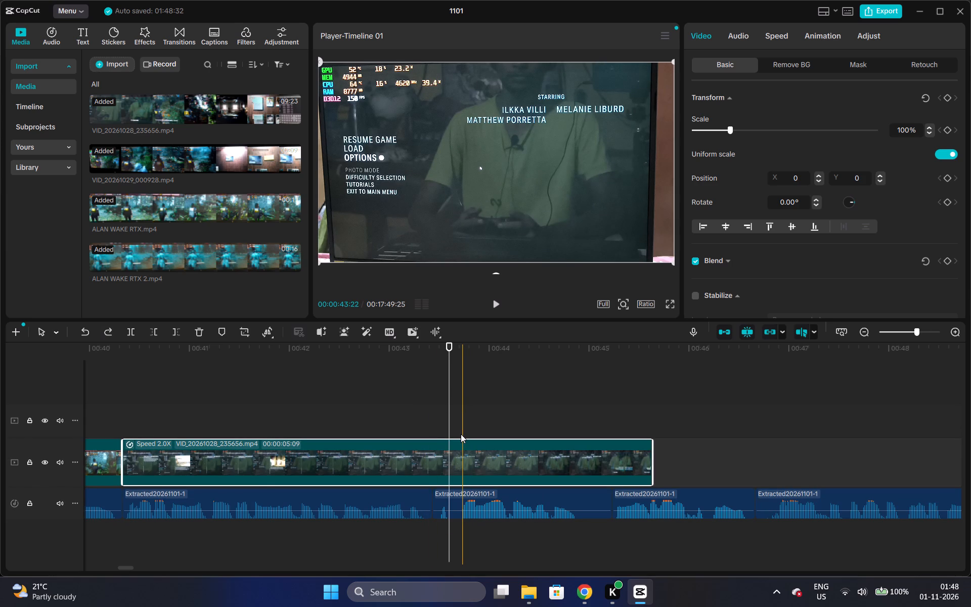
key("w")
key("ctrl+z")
Lock the voice-over track and trim the end of the 2.00x settings clip to 00:43:22.
left_click(29, 500)
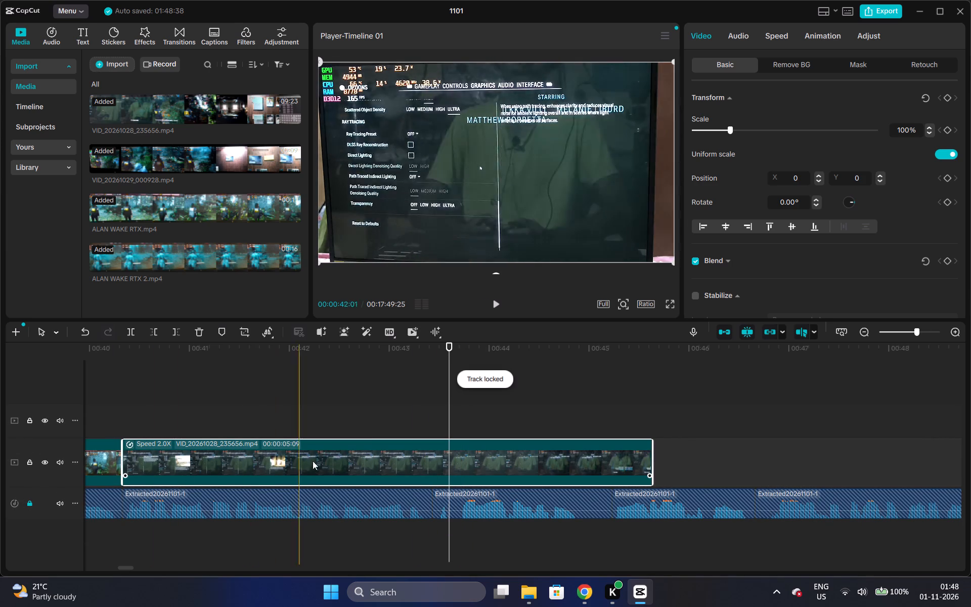
key("w")
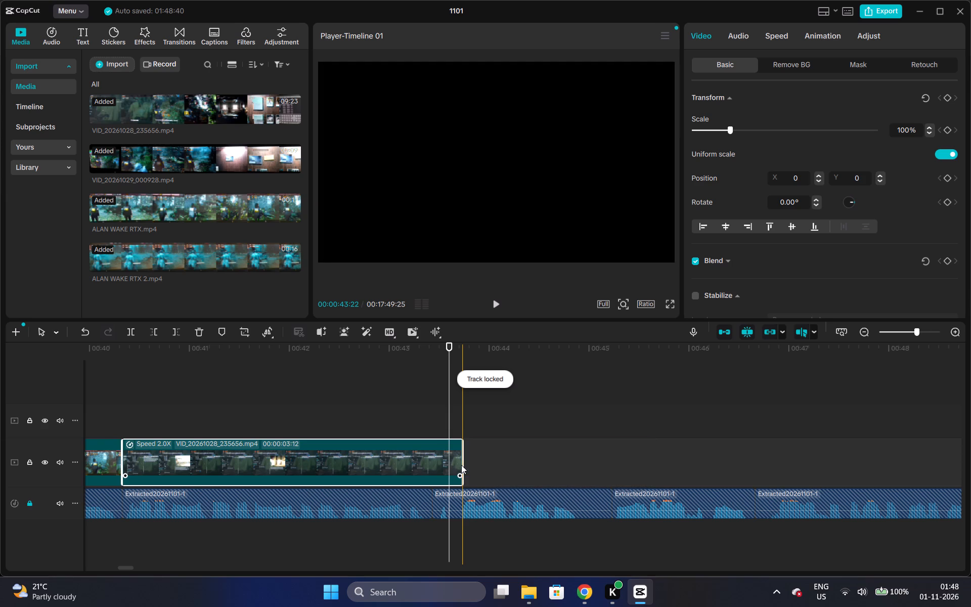
Listen to the voice-over following the trimmed settings clip, replaying the phrase around 00:45, to find where phrases and pauses fall.
left_click(407, 404)
key("space")
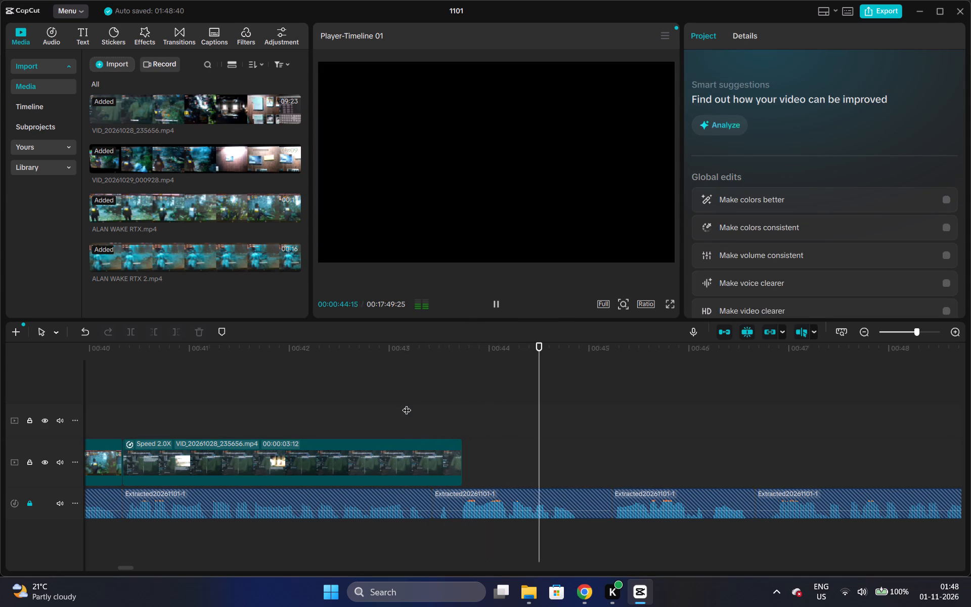
key("space")
key("space")
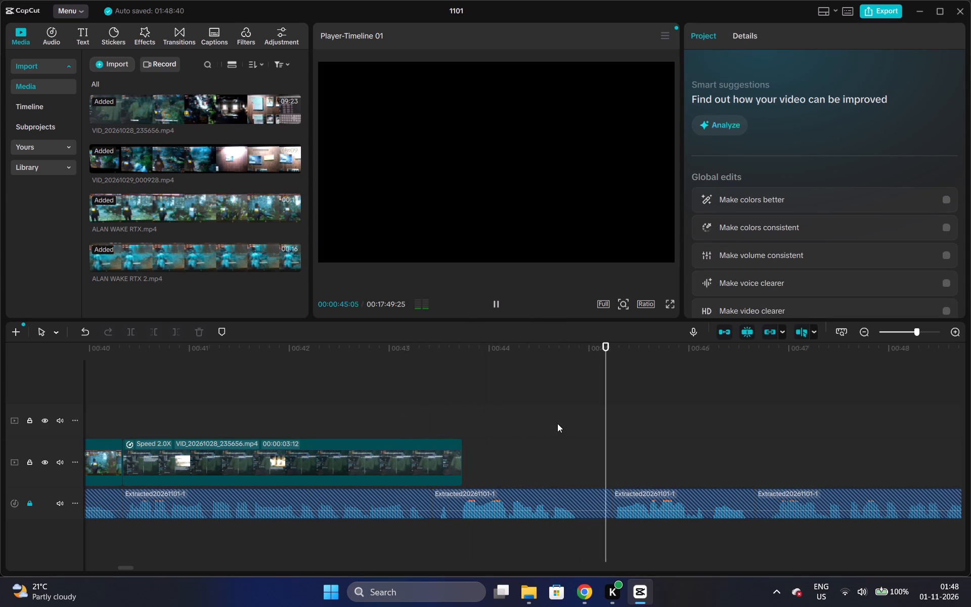
key("space")
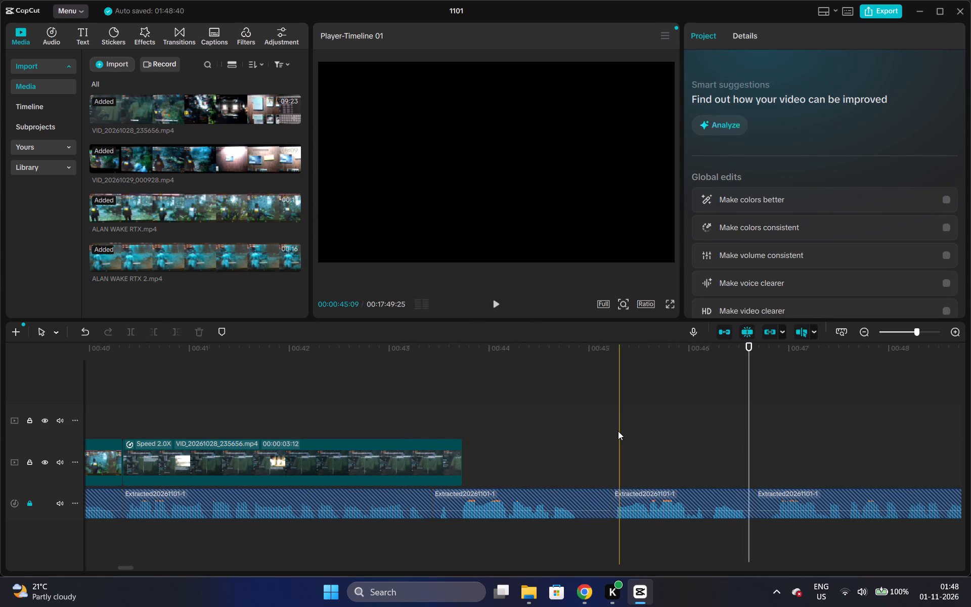
key("space")
key("space")
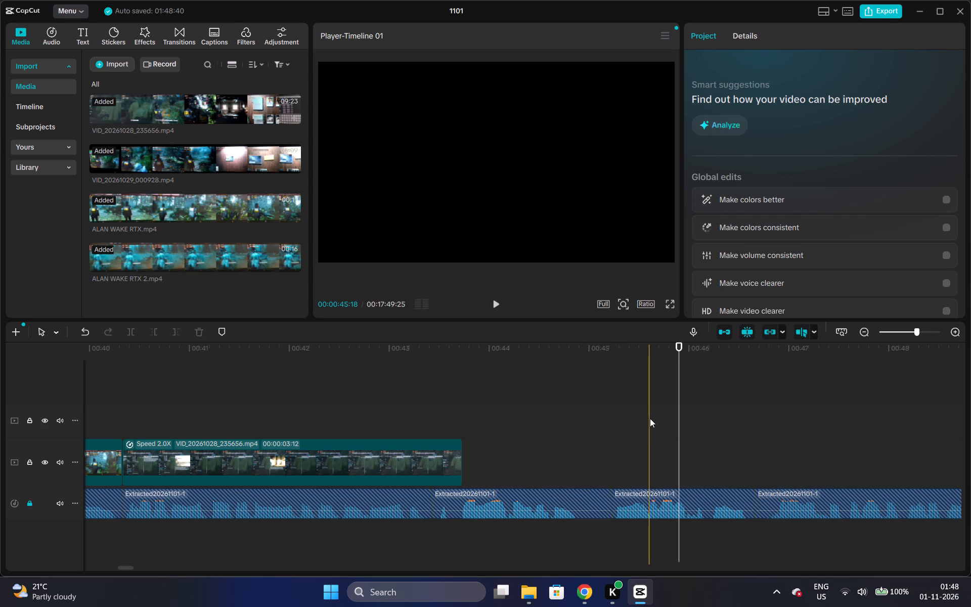
left_click(650, 414)
key("space")
key("space")
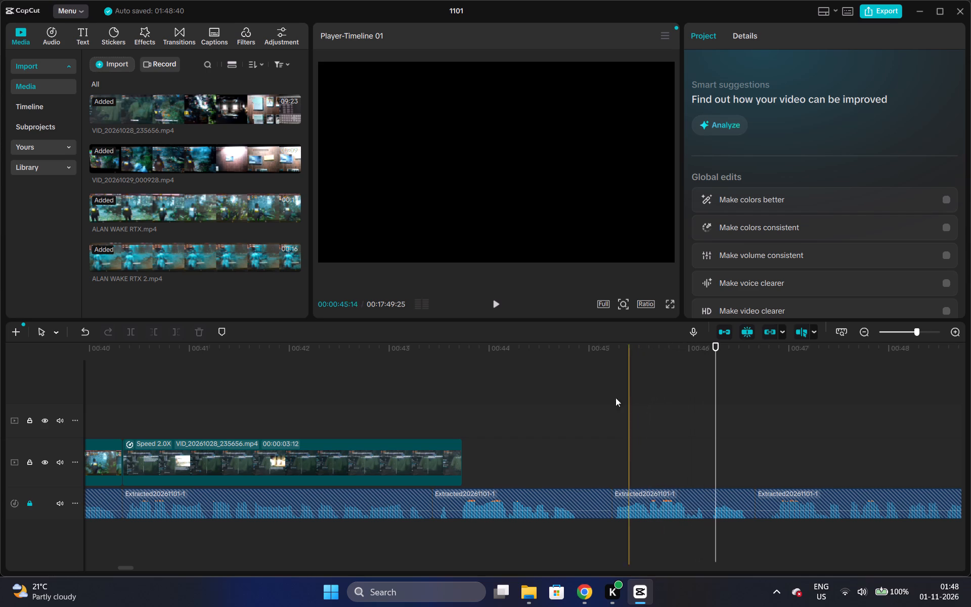
left_click(619, 364)
key("space")
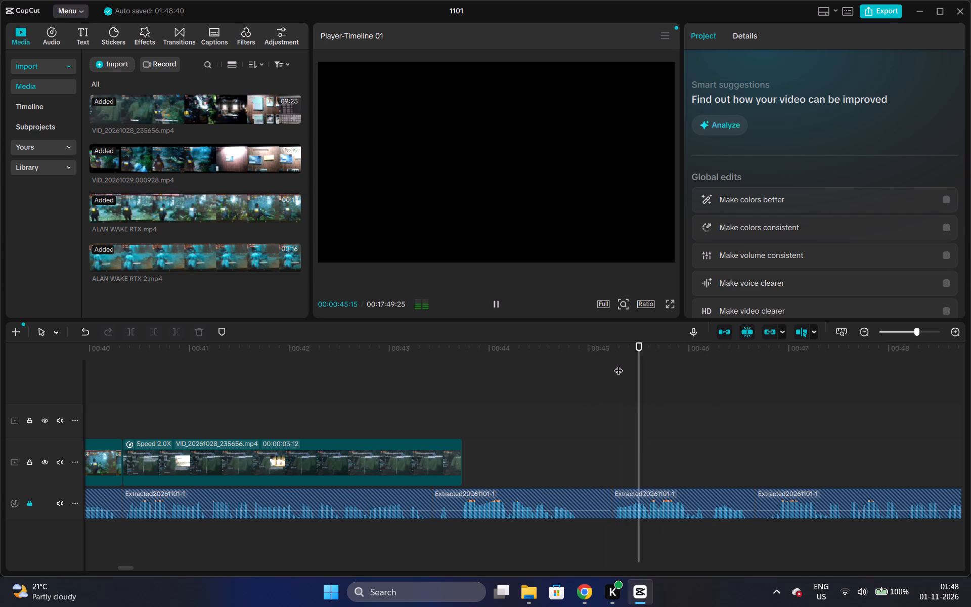
key("space")
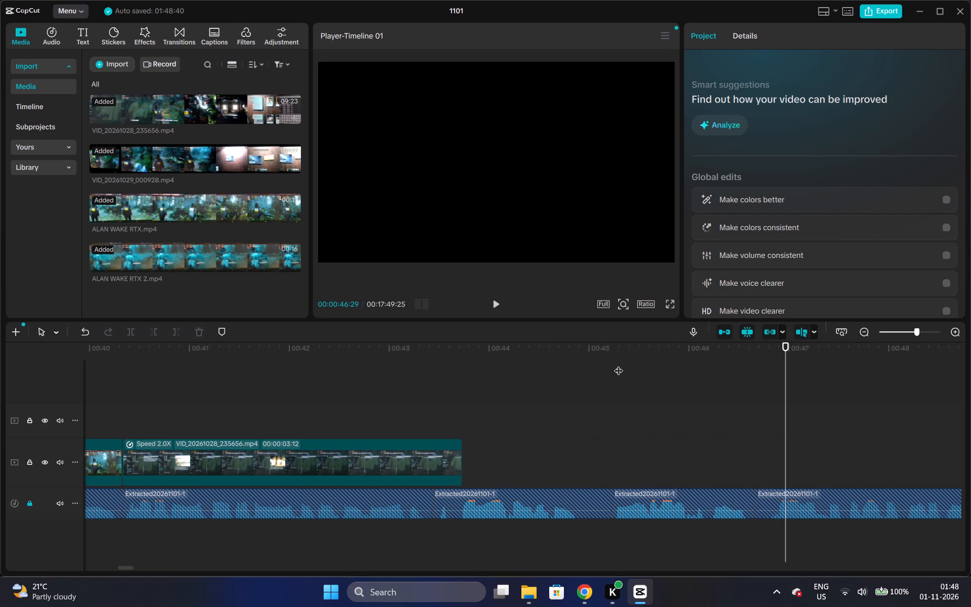
key("space")
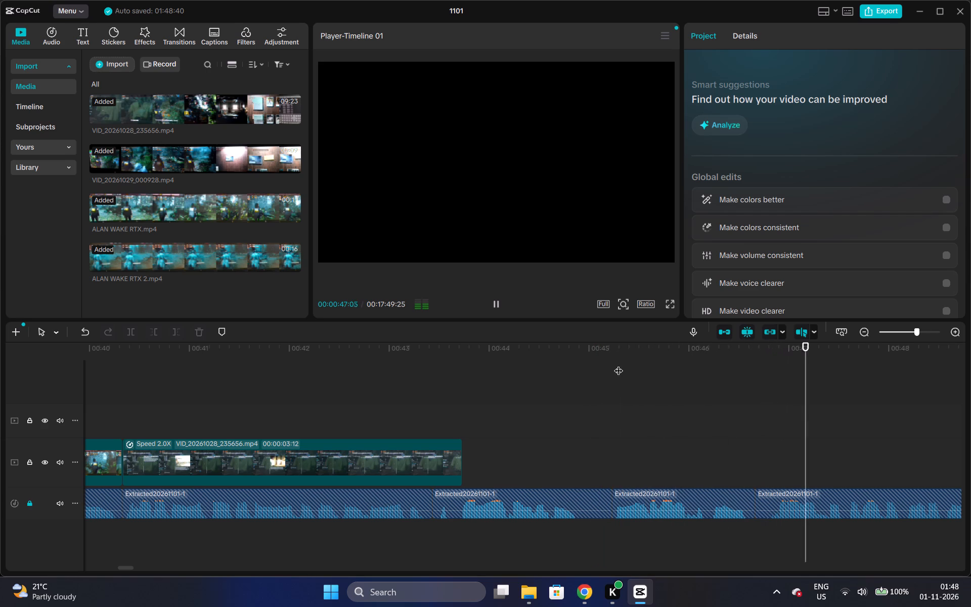
key("space")
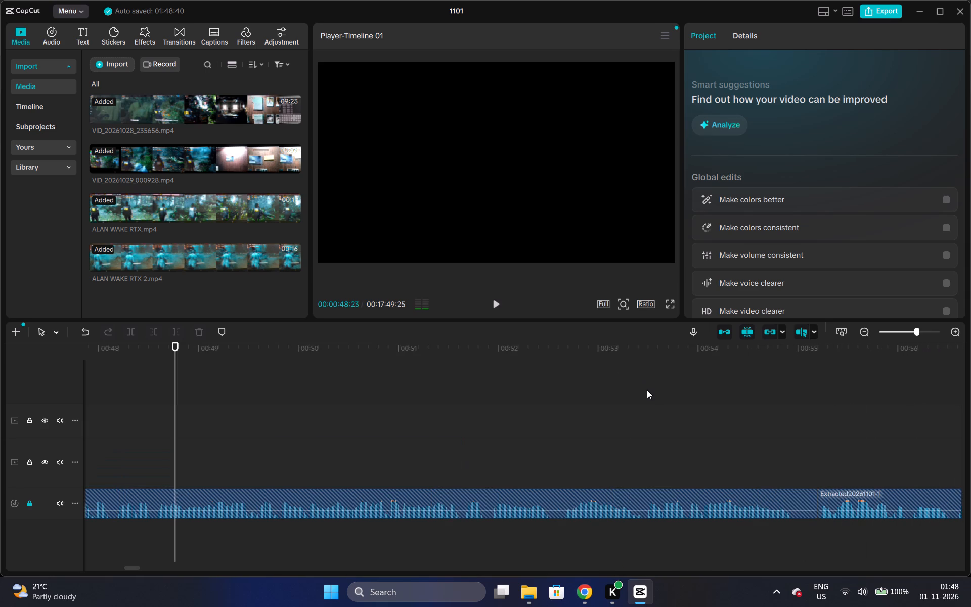
left_click_drag(135, 570, 130, 570)
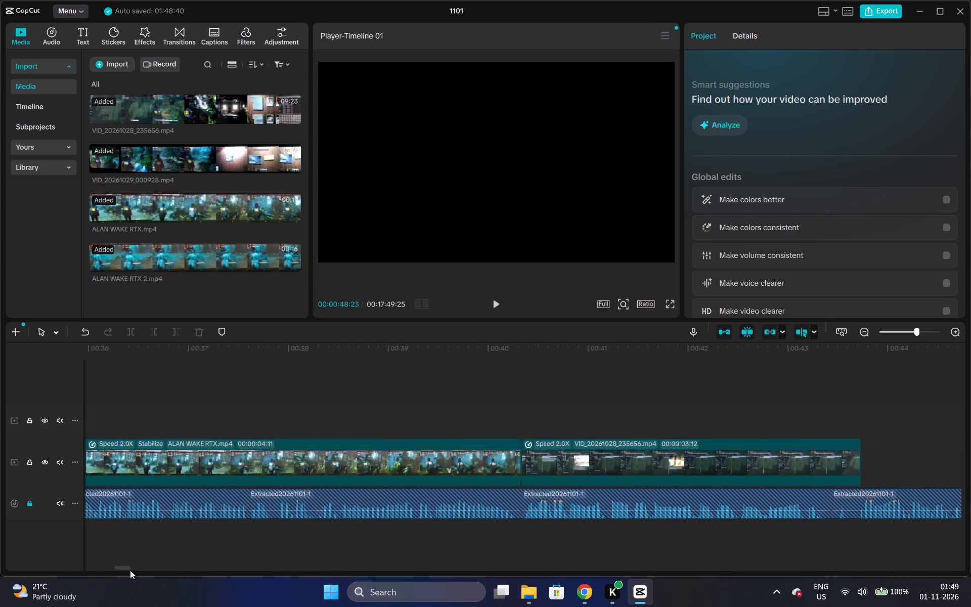
left_click_drag(130, 570, 130, 571)
Unlock the voice-over track, trim the phrase's silent tail at about 00:44:26, close the gaps before the next two voice-over segments, and replay.
left_click(271, 402)
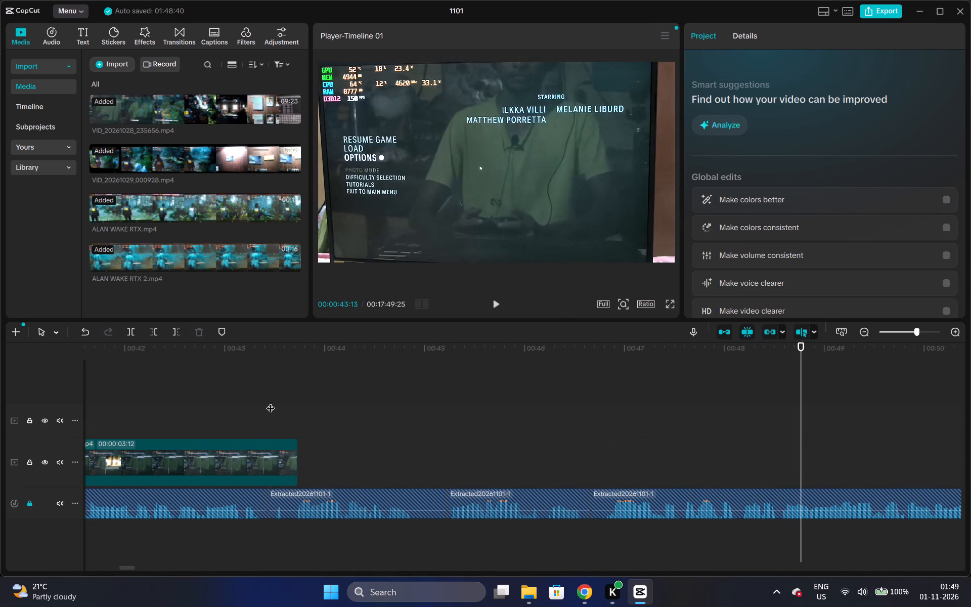
key("space")
key("space")
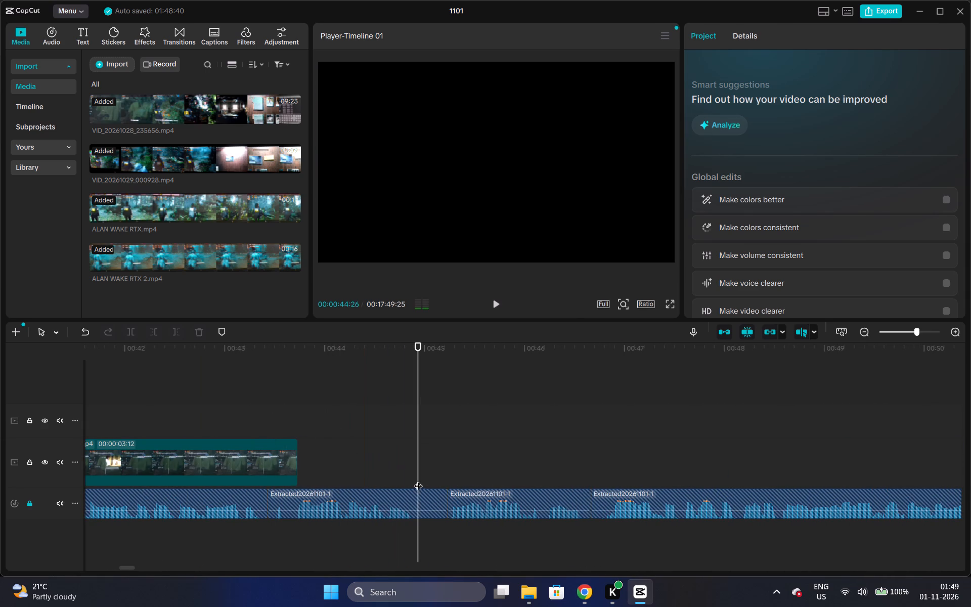
left_click(28, 503)
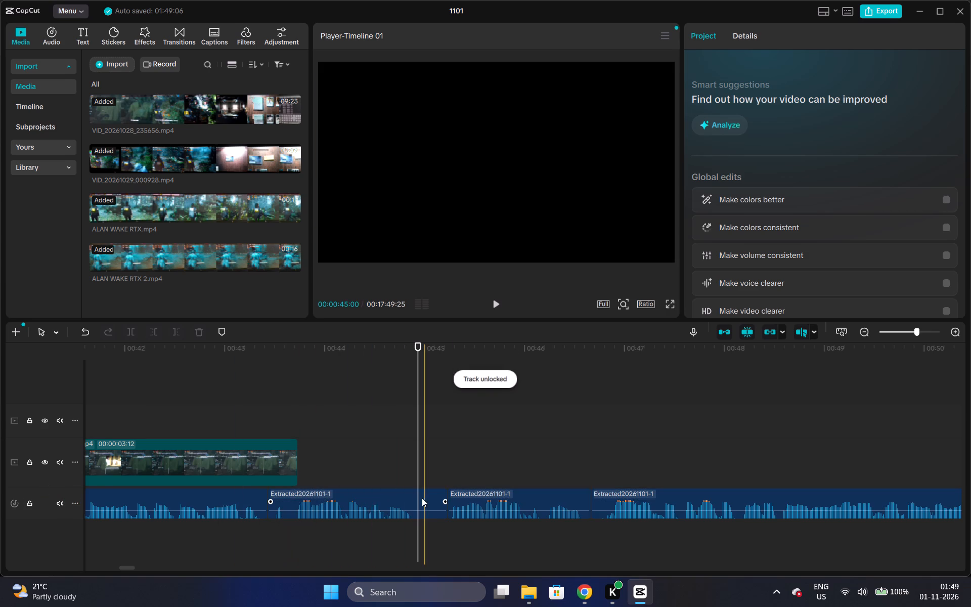
left_click(414, 500)
key("w")
left_click_drag(469, 498, 457, 498)
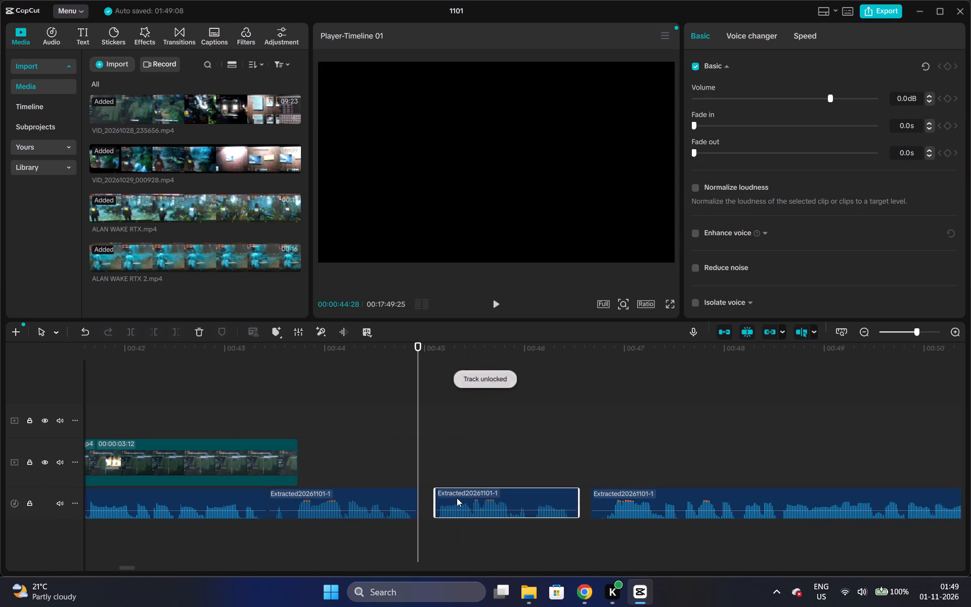
left_click_drag(457, 498, 442, 498)
left_click_drag(607, 491, 580, 492)
left_click(190, 374)
key("space")
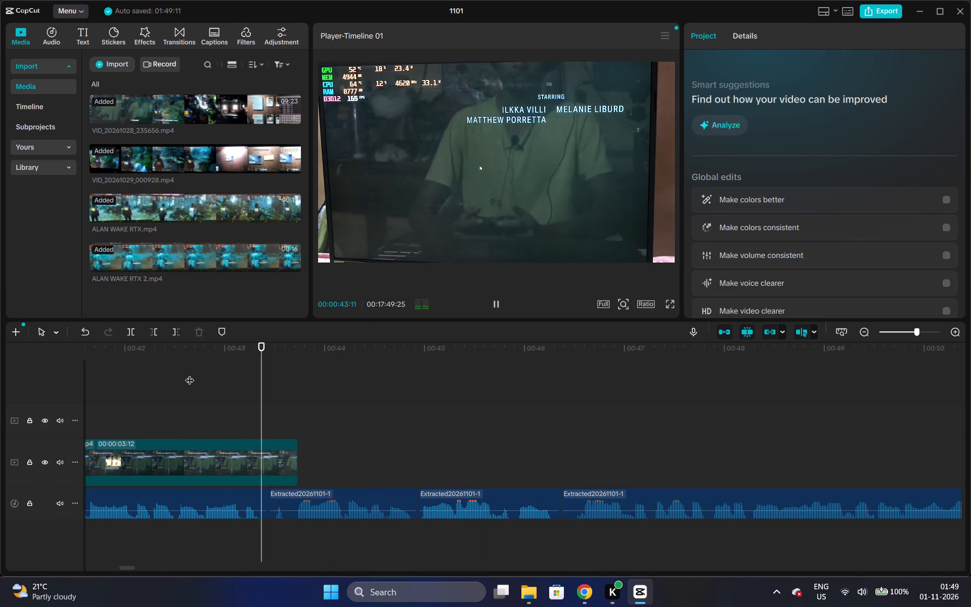
key("space")
key("space")
key("space")
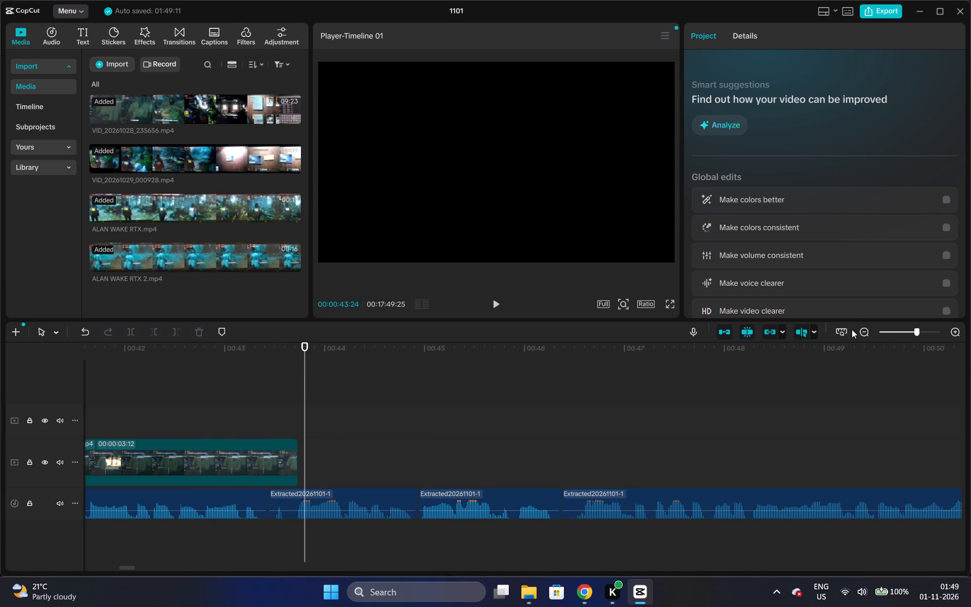
Move the remaining 00:04:06:04 VID_20261028_235656 clip from the upper track onto the main video track, directly after the trimmed settings clip.
triple_click(869, 330)
triple_click(869, 330)
double_click(869, 330)
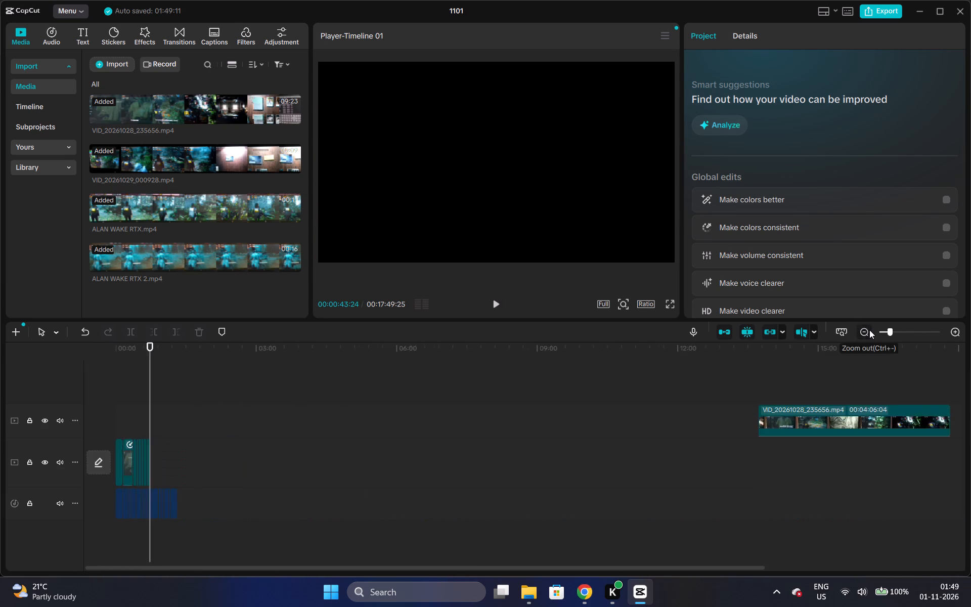
left_click_drag(461, 409, 226, 441)
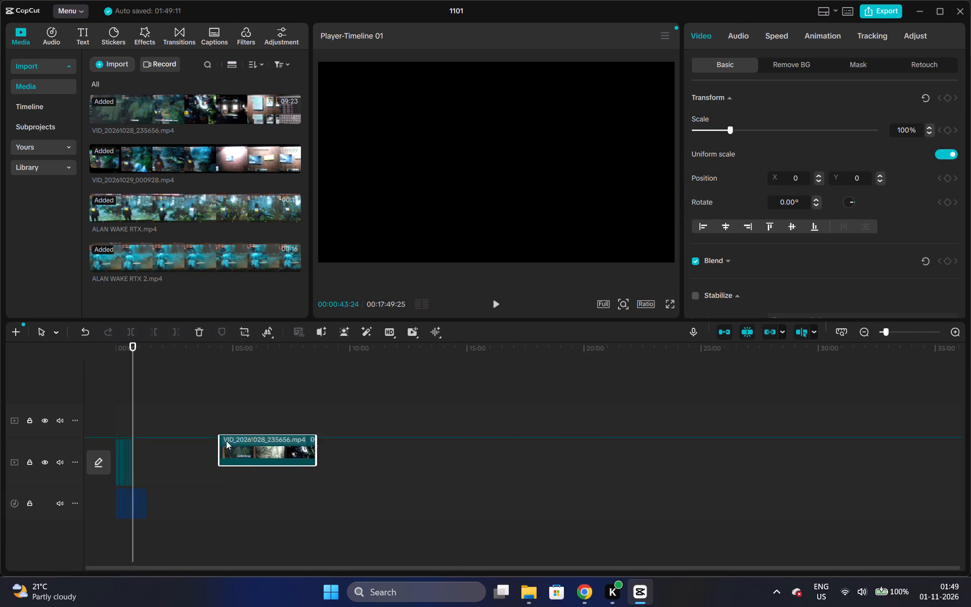
left_click_drag(226, 441, 173, 446)
triple_click(953, 333)
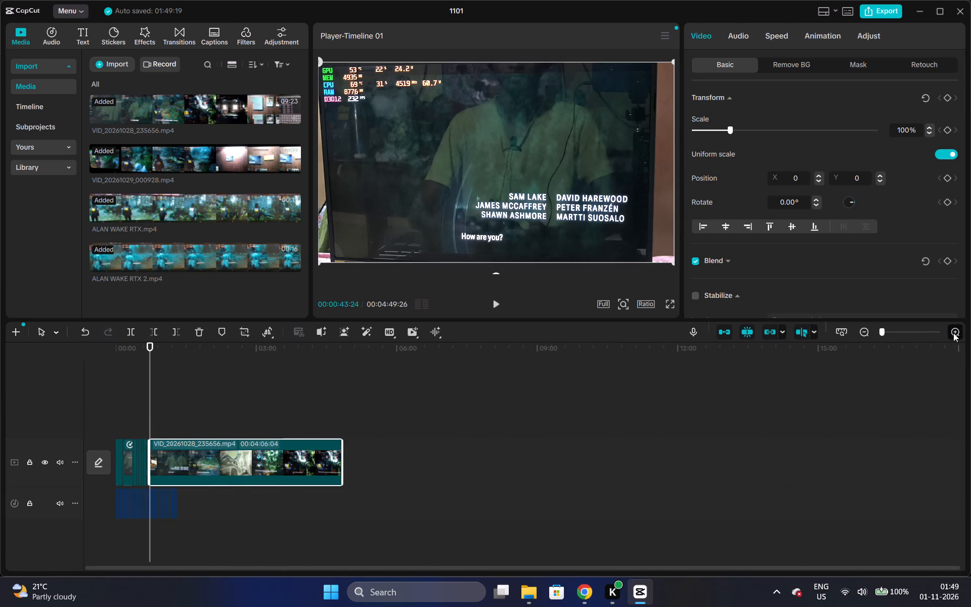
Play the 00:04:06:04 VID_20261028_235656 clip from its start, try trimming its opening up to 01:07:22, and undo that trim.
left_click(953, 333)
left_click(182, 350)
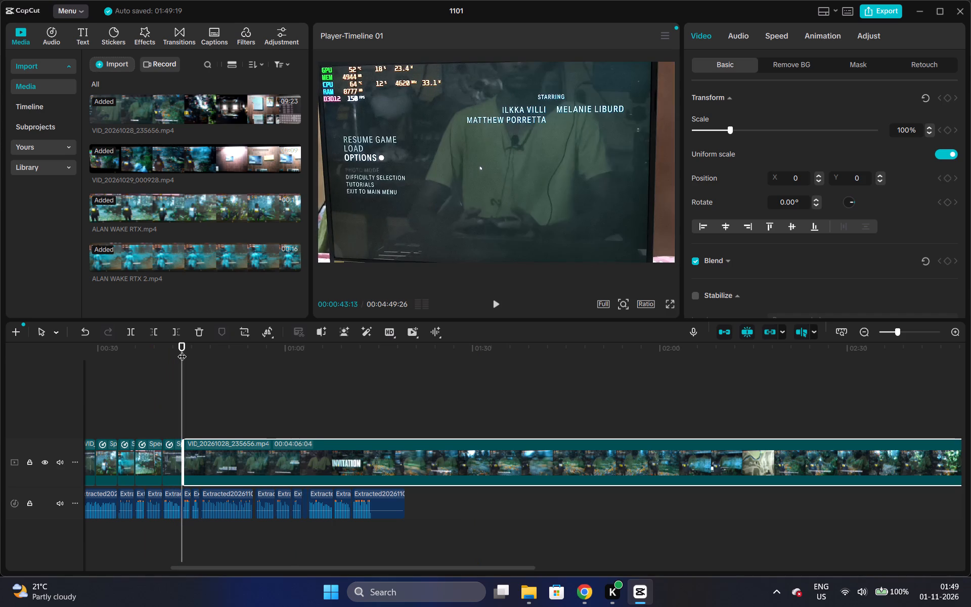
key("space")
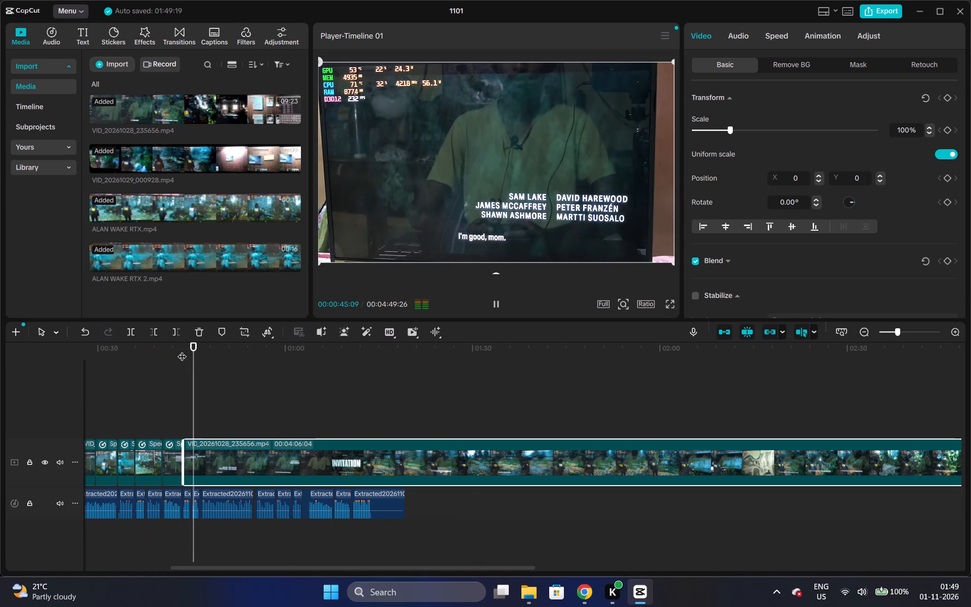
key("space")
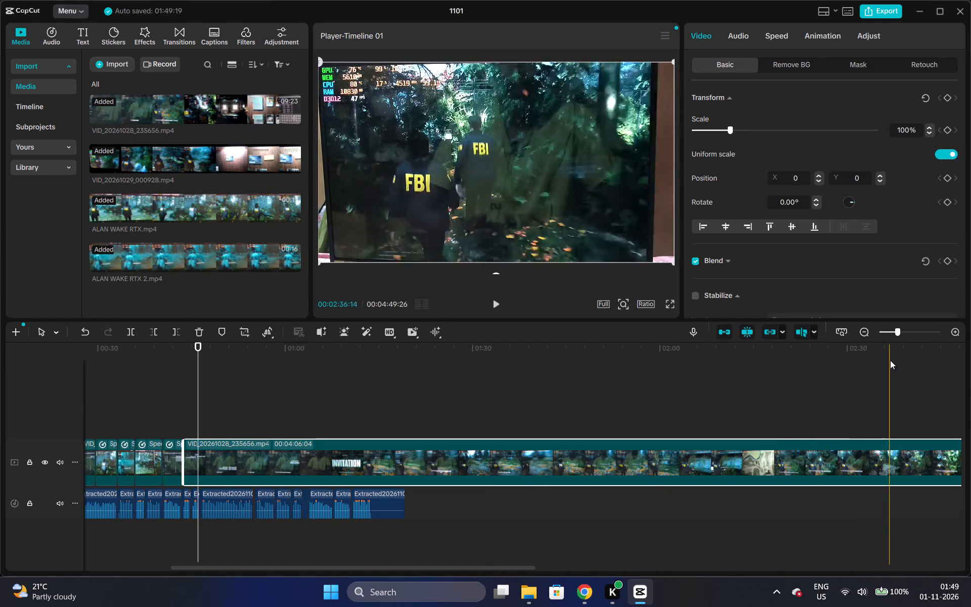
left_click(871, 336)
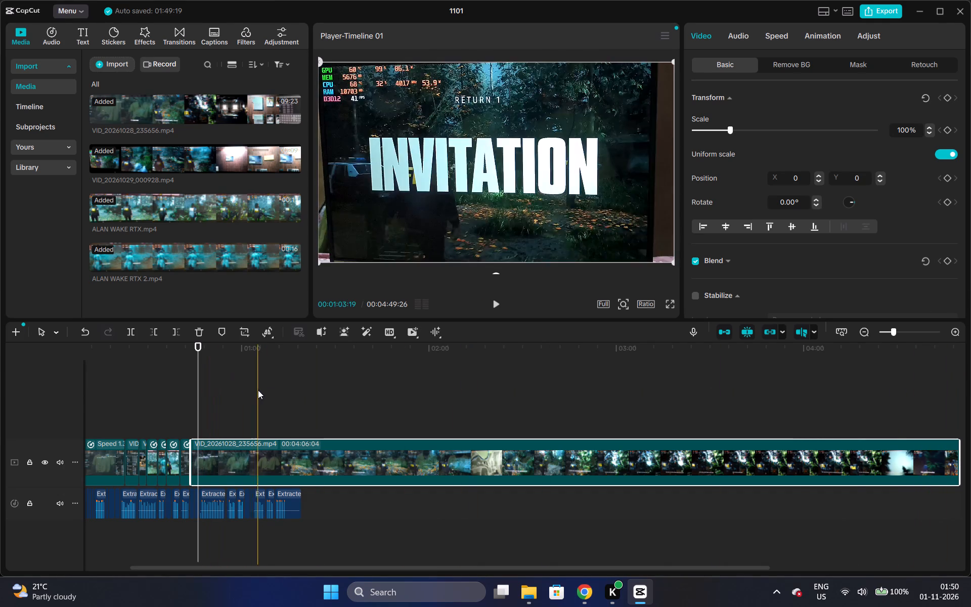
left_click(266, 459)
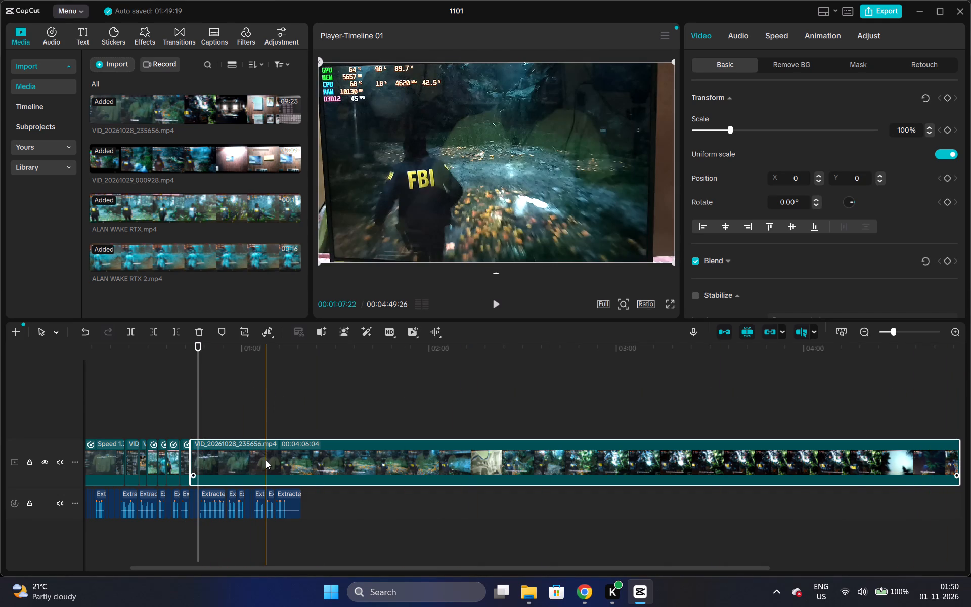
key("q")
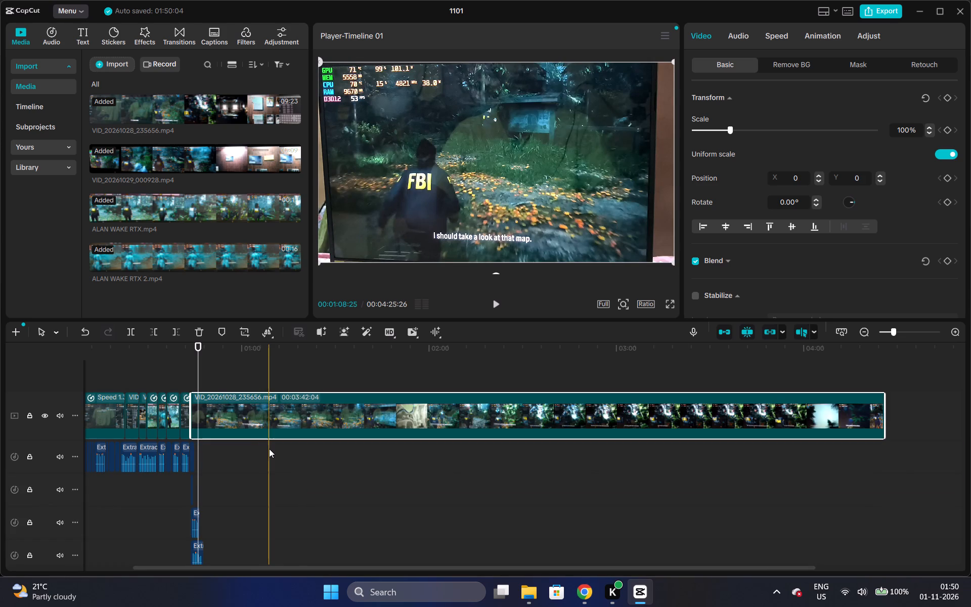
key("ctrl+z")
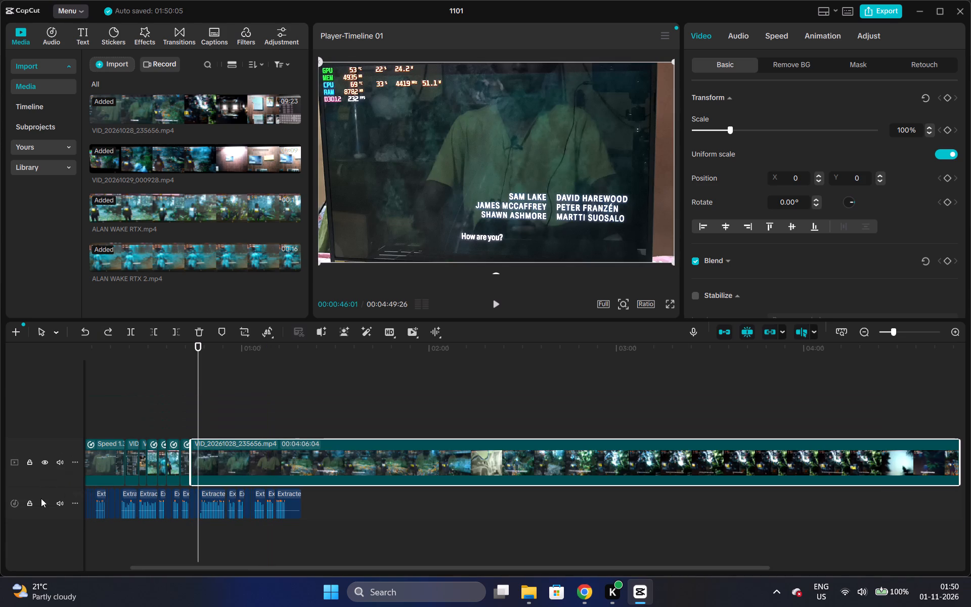
Lock the voice-over track, trim the opening of the VID_20261028_235656 clip up to 01:03:19 on the timeline, and play the new beginning.
left_click(30, 504)
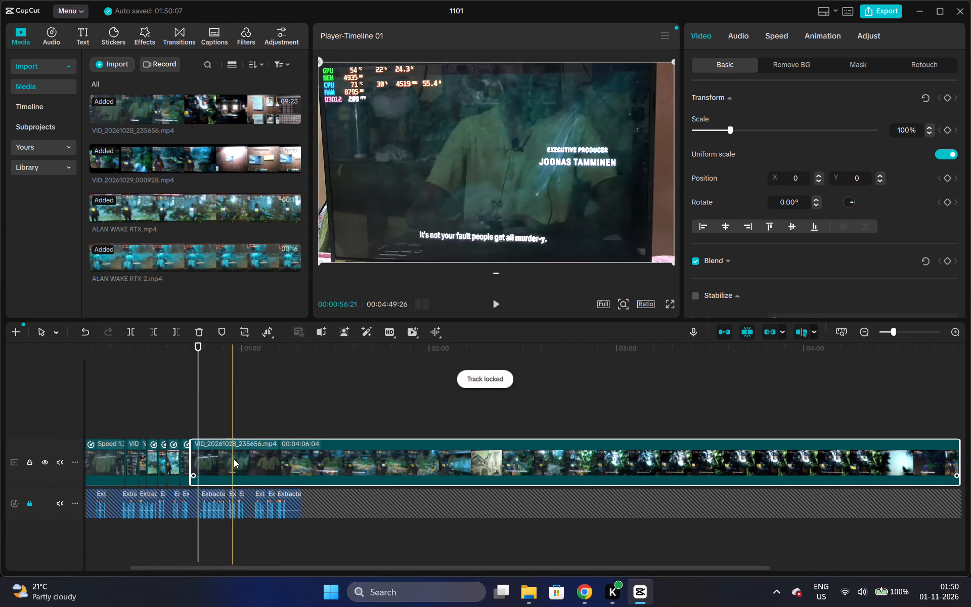
left_click(251, 459)
key("q")
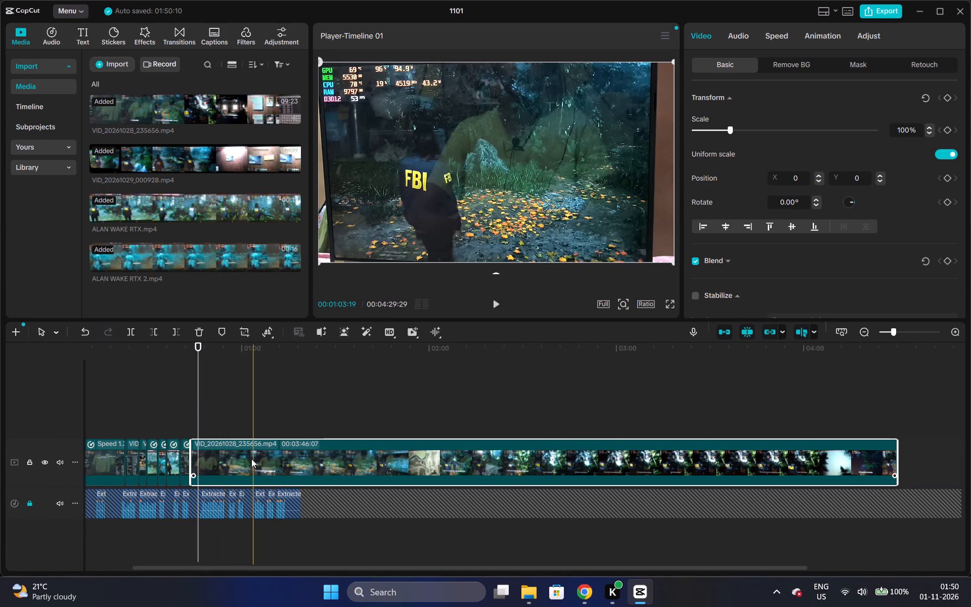
left_click(184, 371)
key("space")
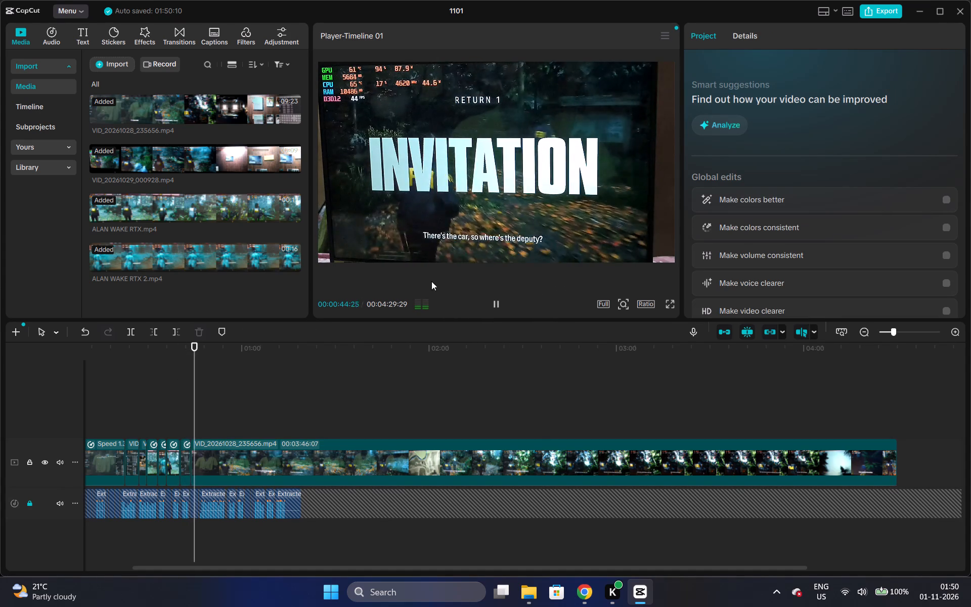
key("space")
Set the speed of the last VID_20261028_235656 gameplay clip to 2.50x and play it from its start against the voice-over.
left_click(378, 448)
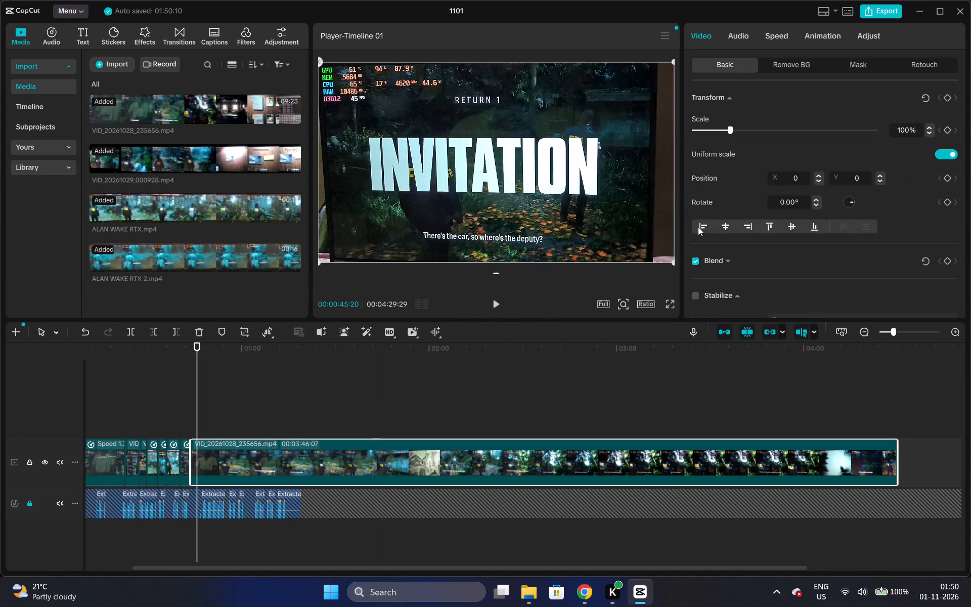
left_click(776, 40)
left_click(776, 118)
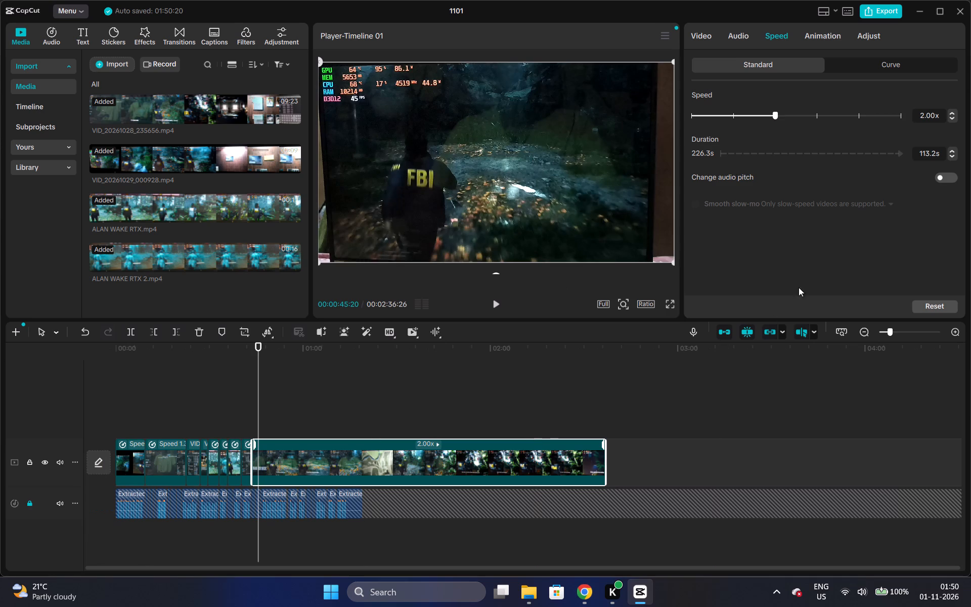
triple_click(953, 112)
left_click(953, 113)
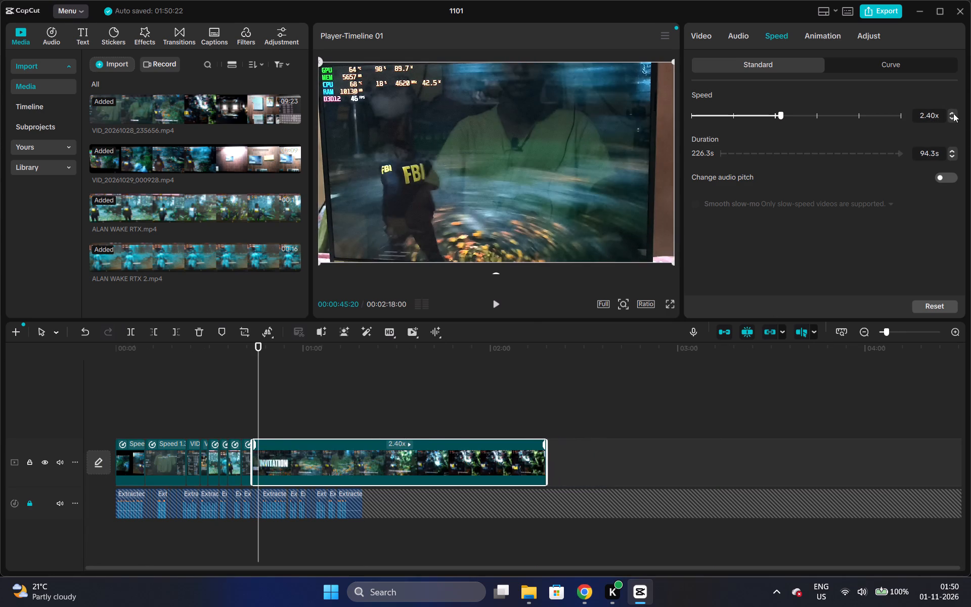
left_click(953, 113)
left_click(252, 359)
key("space")
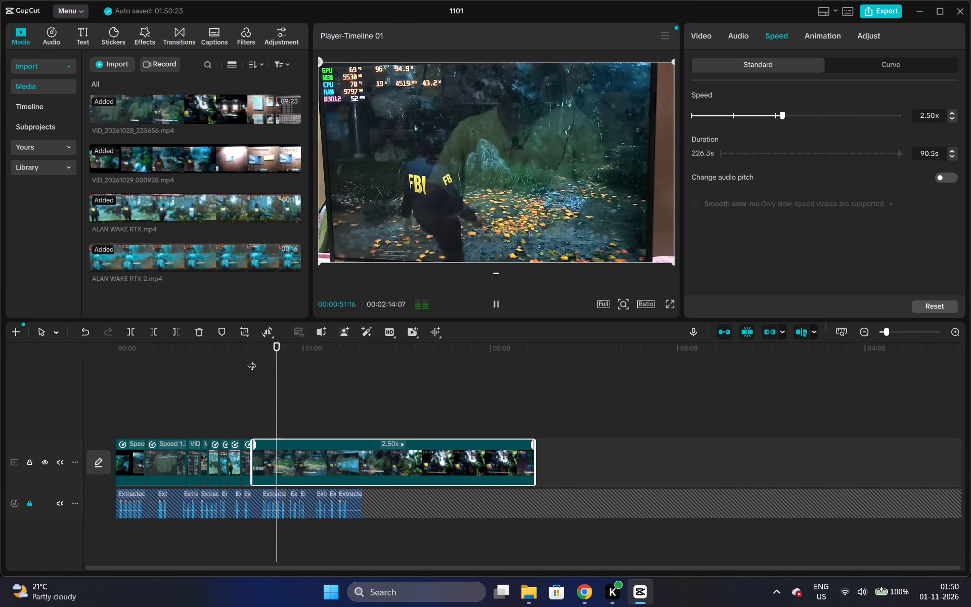
key("space")
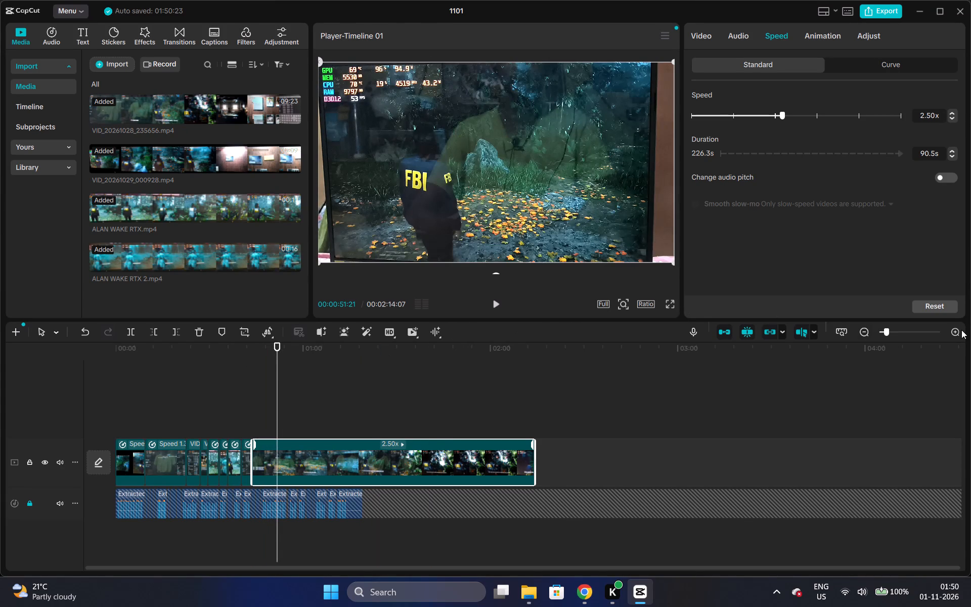
Paste a copy of the 2.5 s ray-tracing settings clip from about 00:28 onto an upper track at 00:50:20 and play it with the voice-over.
double_click(953, 330)
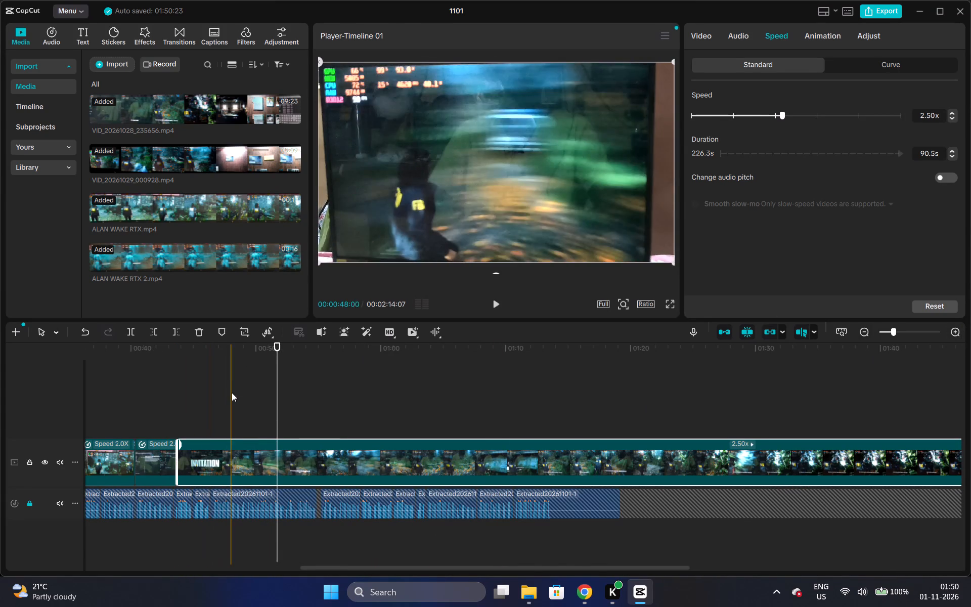
left_click(224, 344)
key("space")
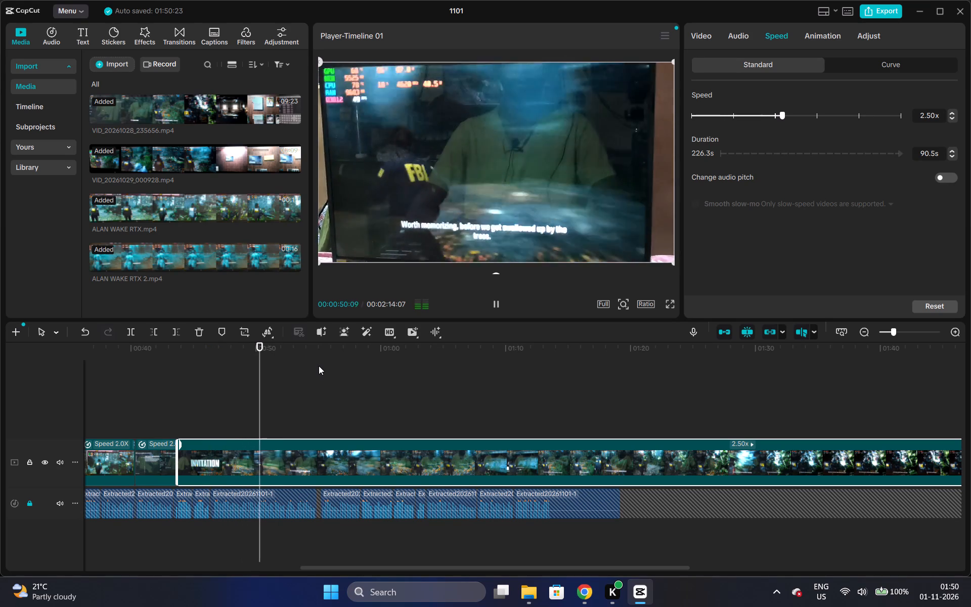
key("space")
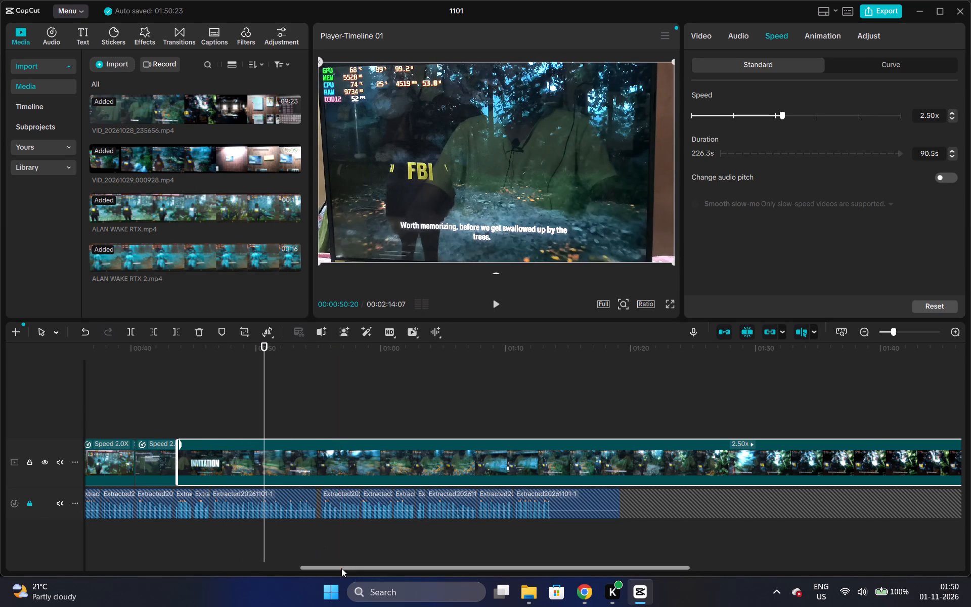
left_click_drag(341, 568, 19, 563)
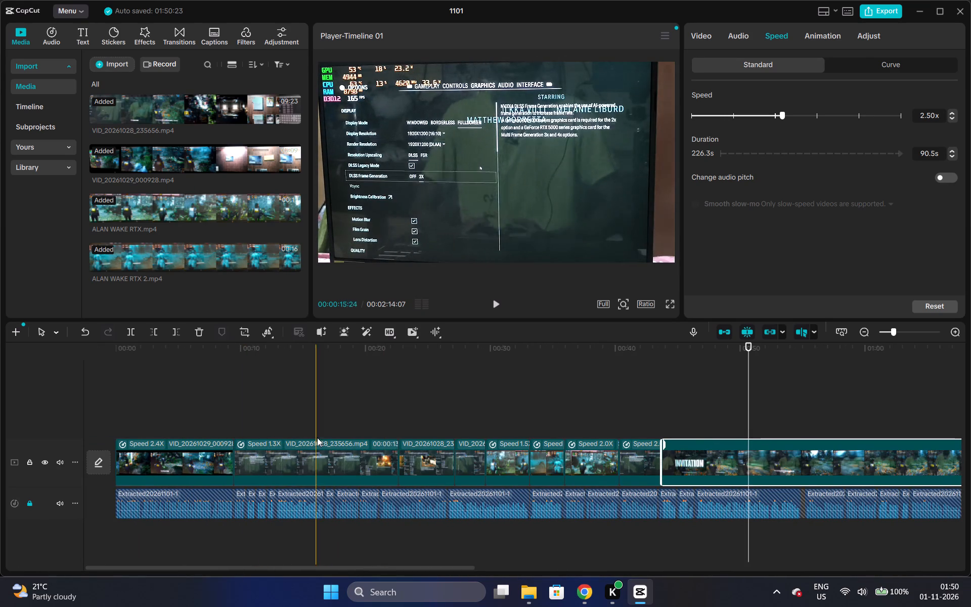
left_click(467, 455)
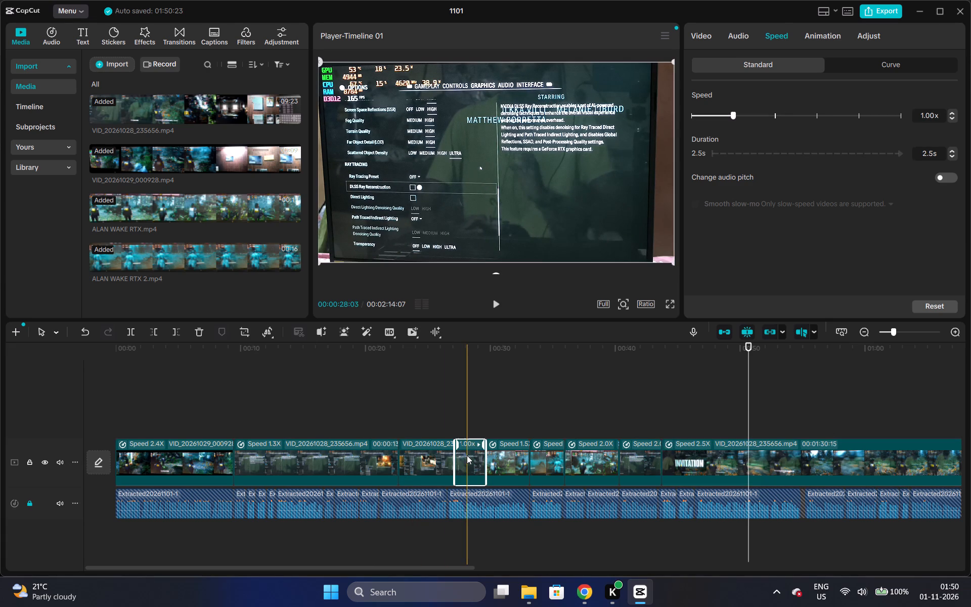
key("ctrl+c")
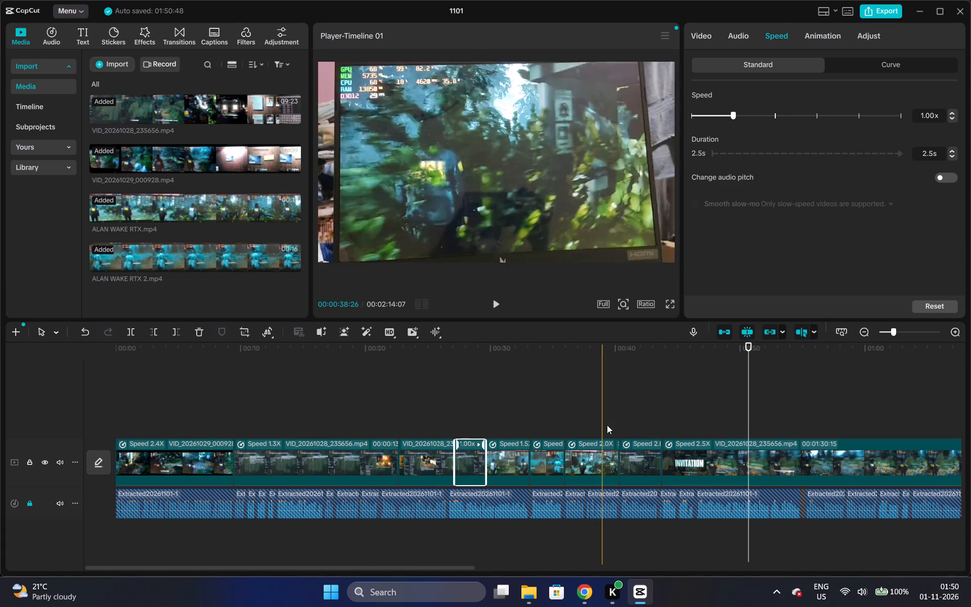
key("ctrl+v")
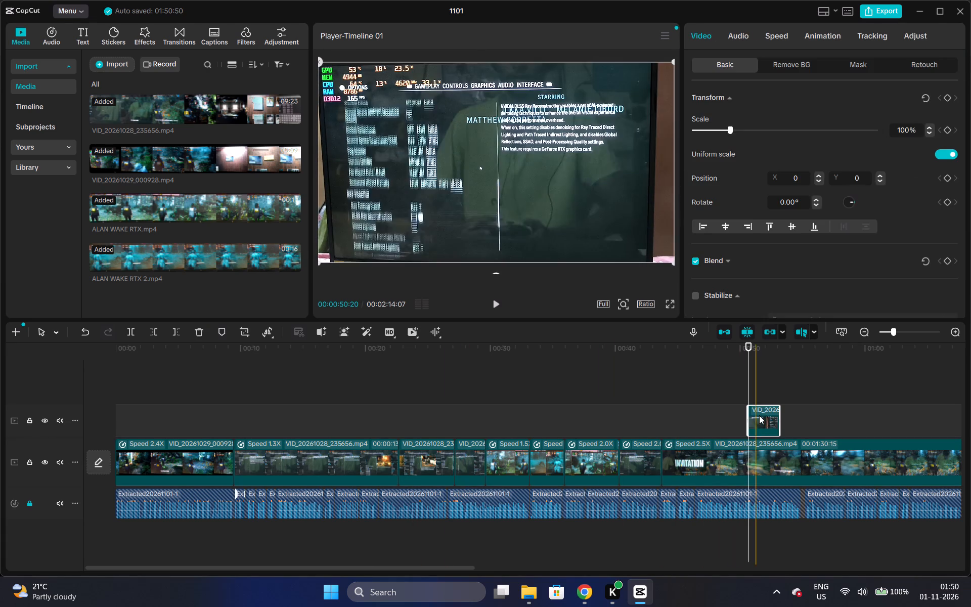
left_click(721, 379)
key("space")
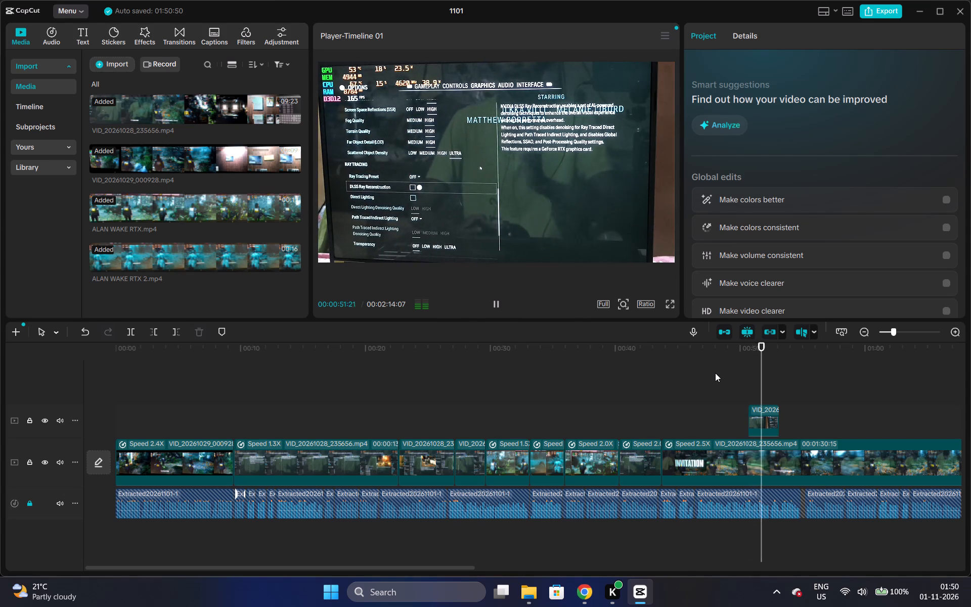
key("space")
key("space")
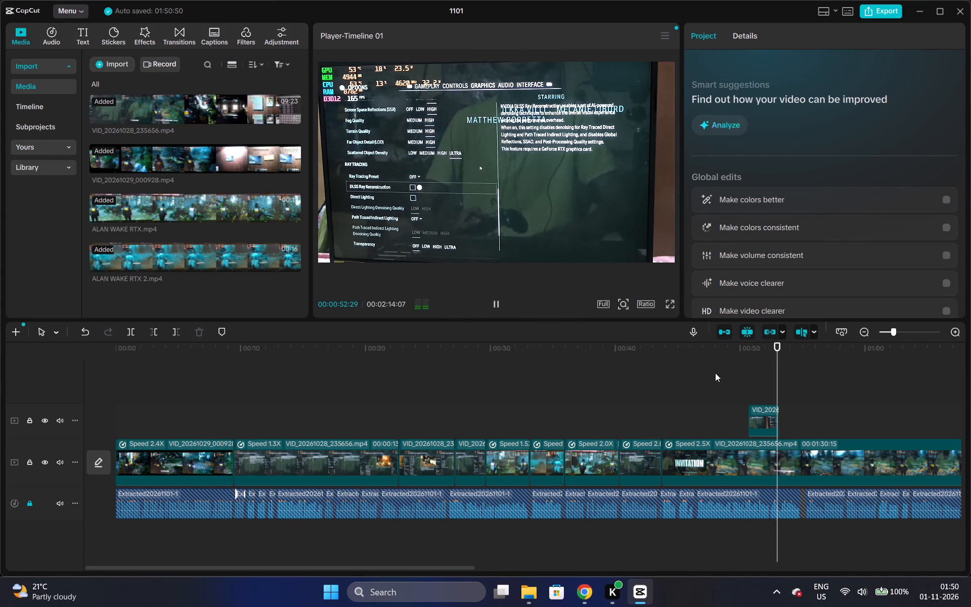
key("space")
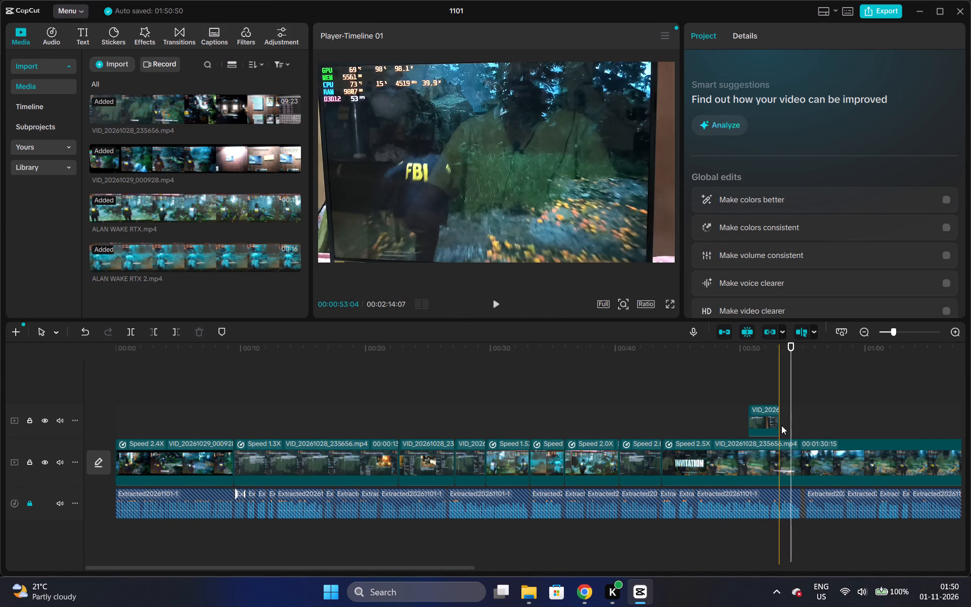
Listen to the phrase after the settings insert and paste a second copy of the 2.5 s settings clip on the upper track at 00:54:05.
left_click(781, 424)
key("space")
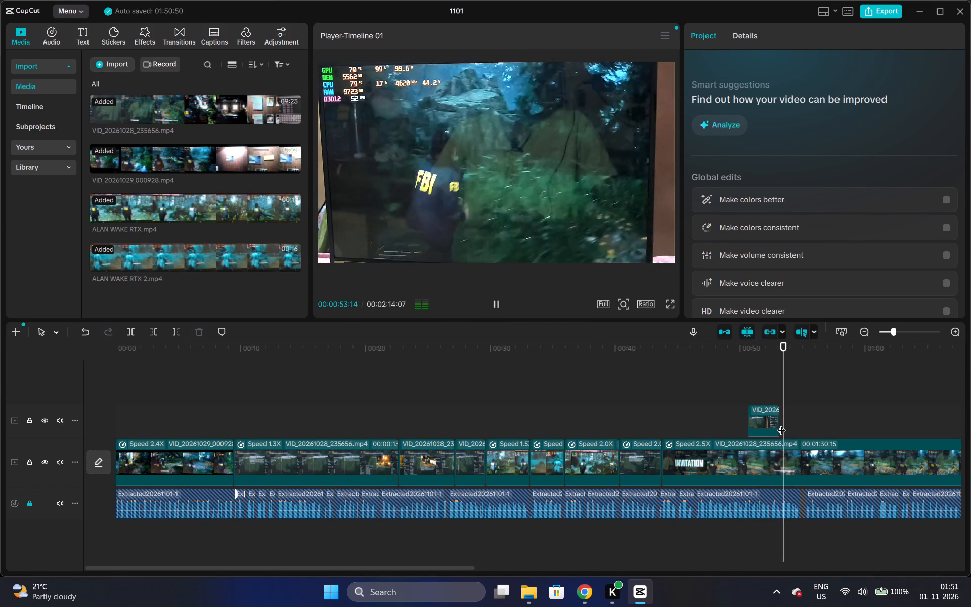
key("space")
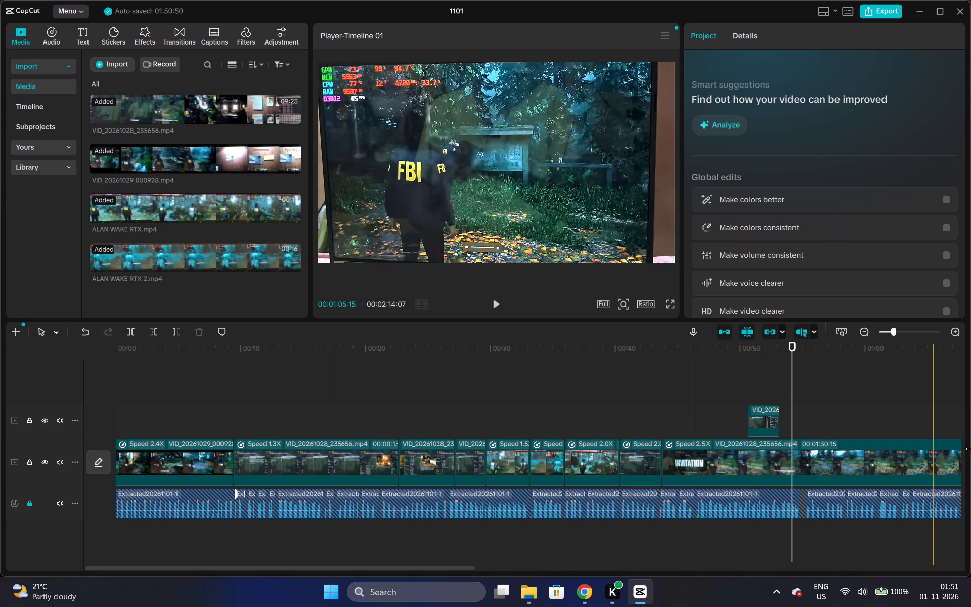
left_click(377, 448)
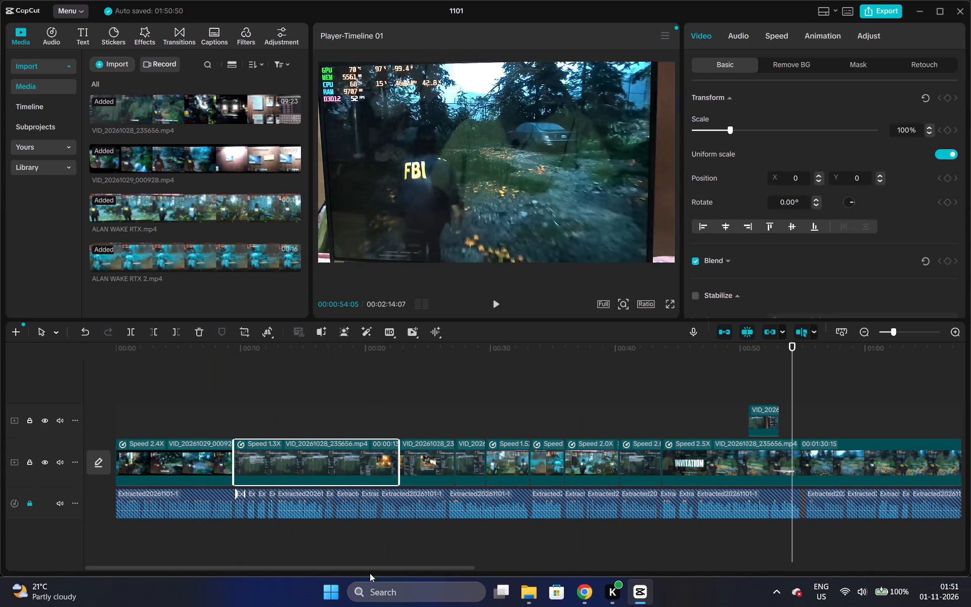
left_click_drag(366, 569, 335, 564)
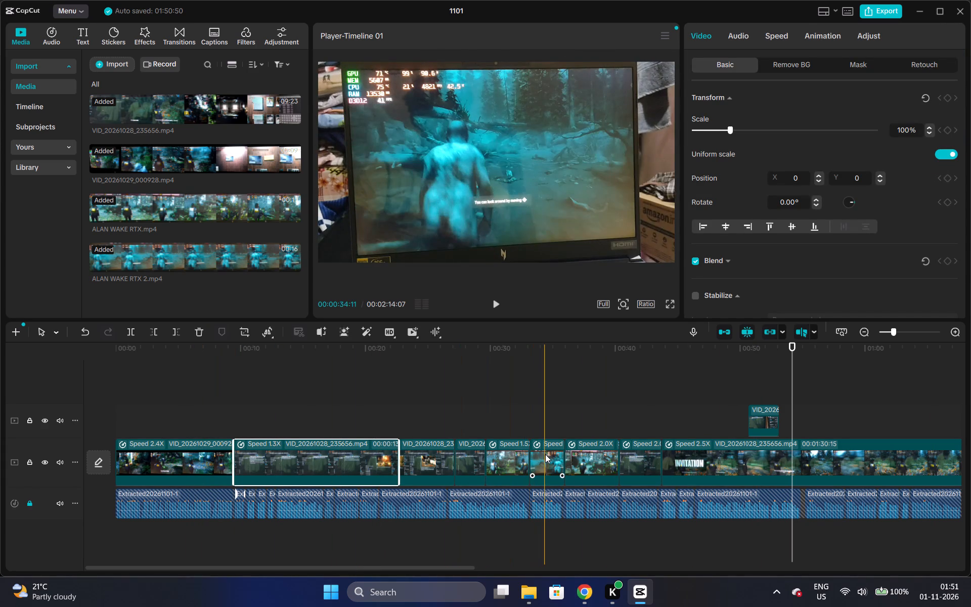
left_click(593, 452)
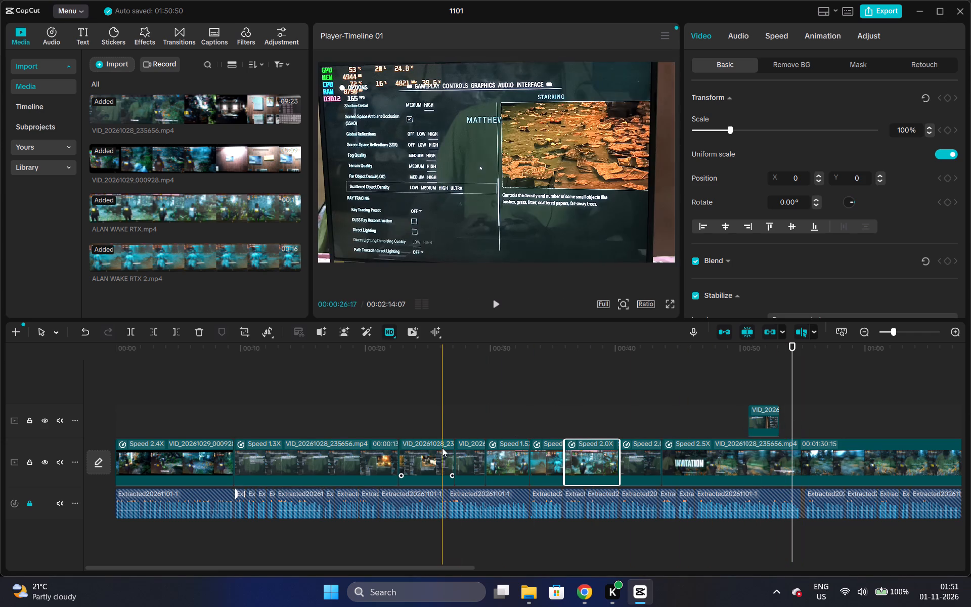
left_click(442, 449)
left_click(469, 447)
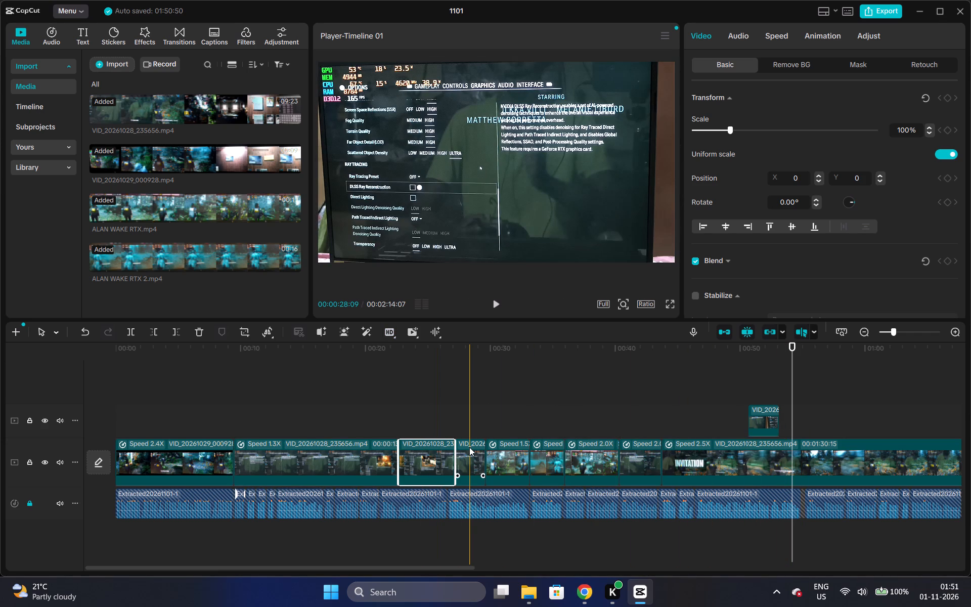
left_click(497, 452)
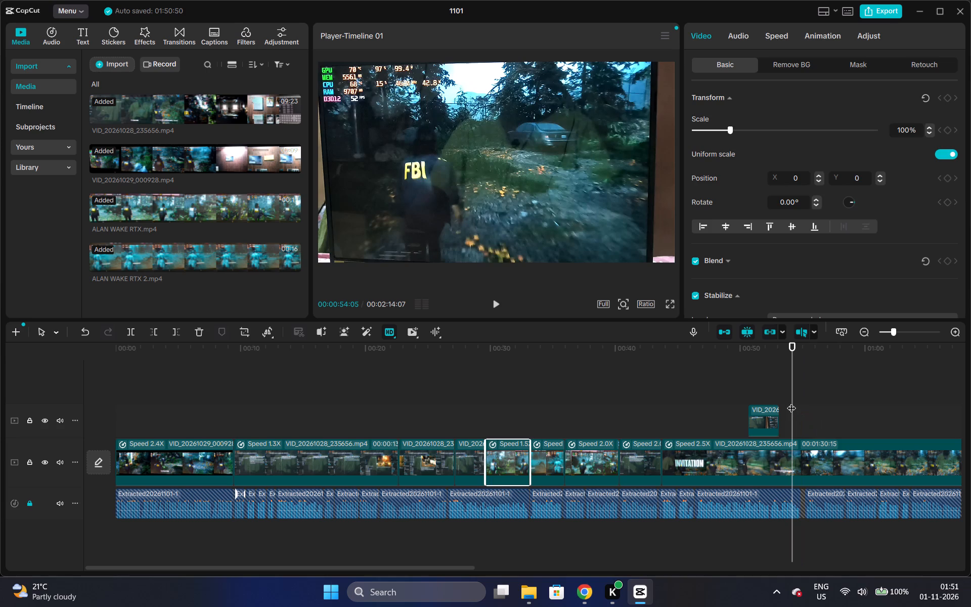
key("ctrl+v")
Play the two settings inserts against the voice-over and undo the paste of the second one at 00:54:05.
left_click(729, 374)
key("space")
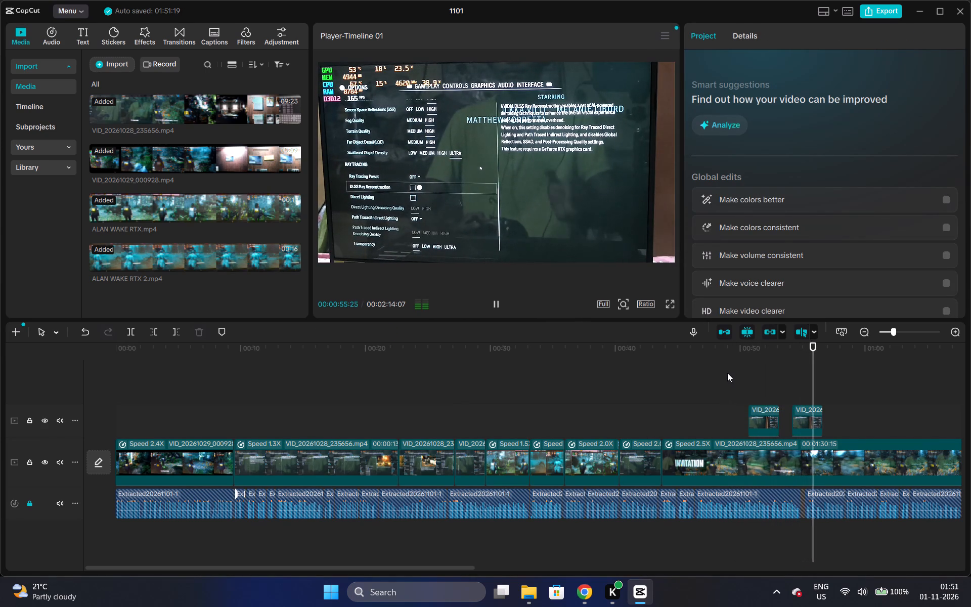
key("space")
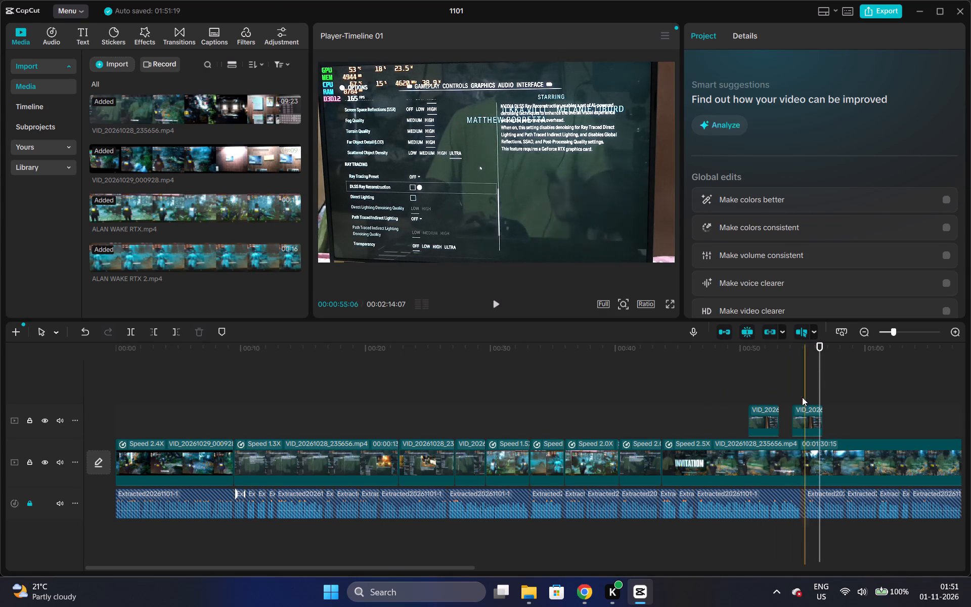
left_click(746, 355)
key("space")
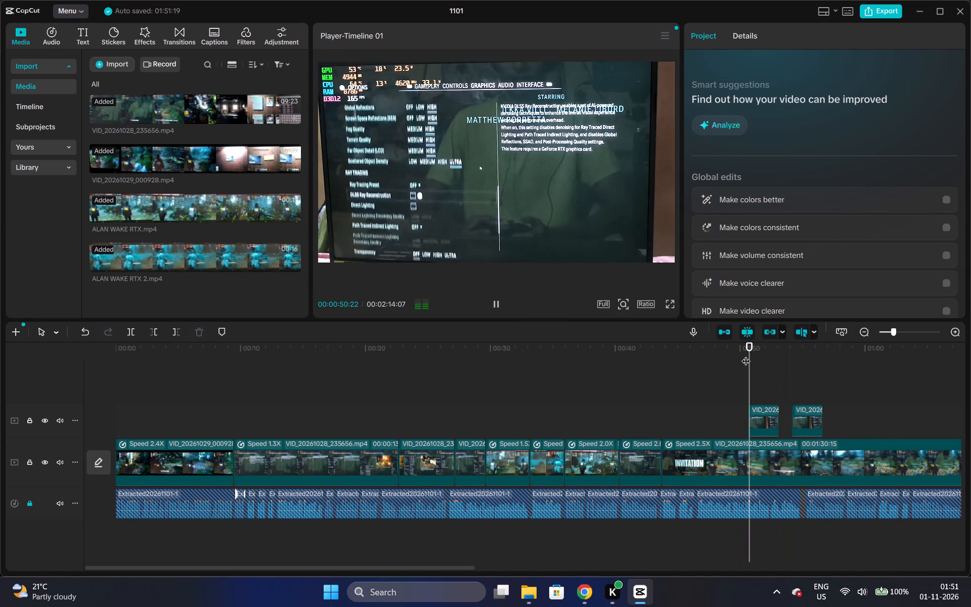
key("space")
left_click(797, 350)
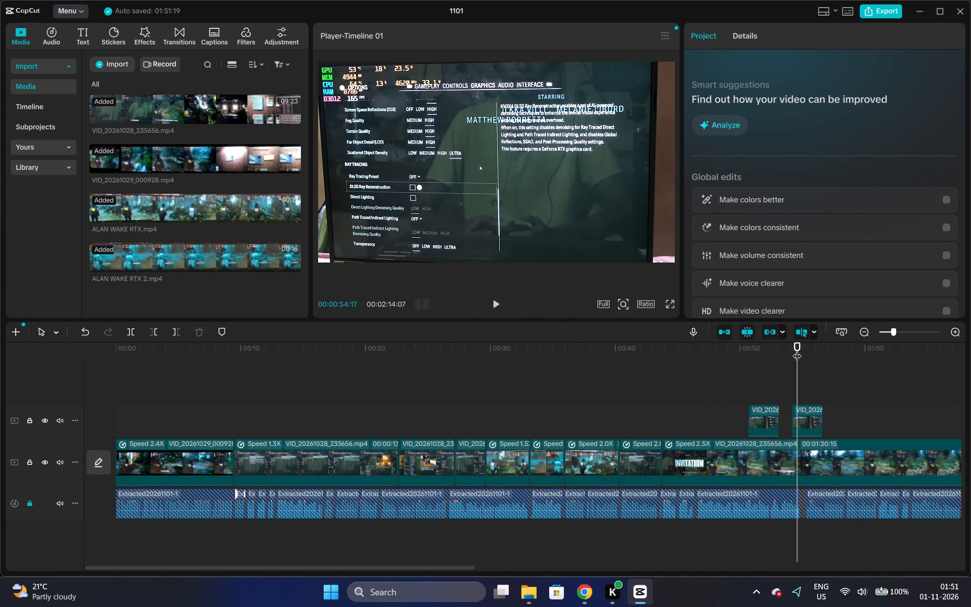
key("space")
key("space")
key("ctrl+z")
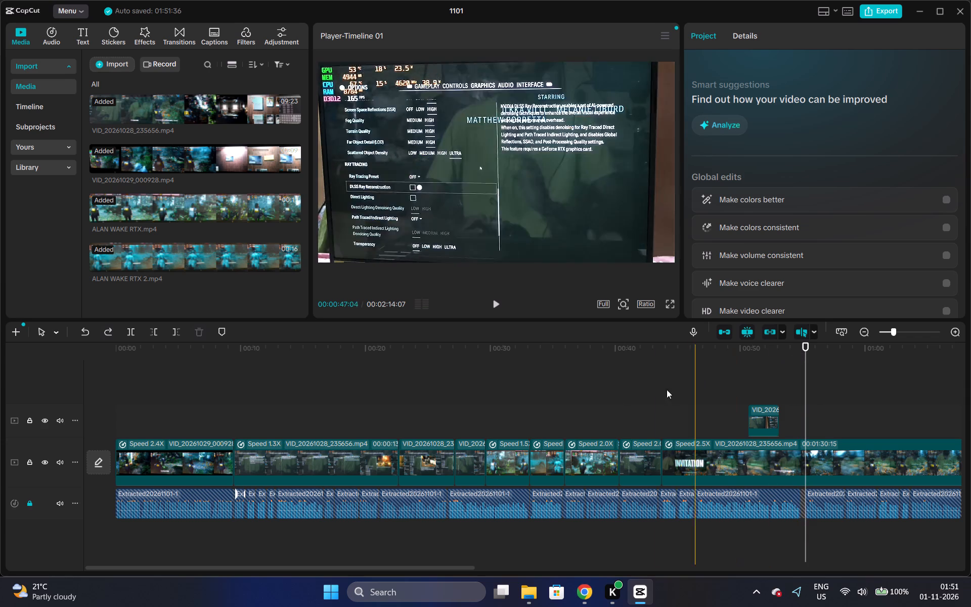
Split the main clip at 00:55:07 and overlay a copy of the sped-up gameplay clip from about 00:30, starting at about 00:53:20.
left_click(418, 447)
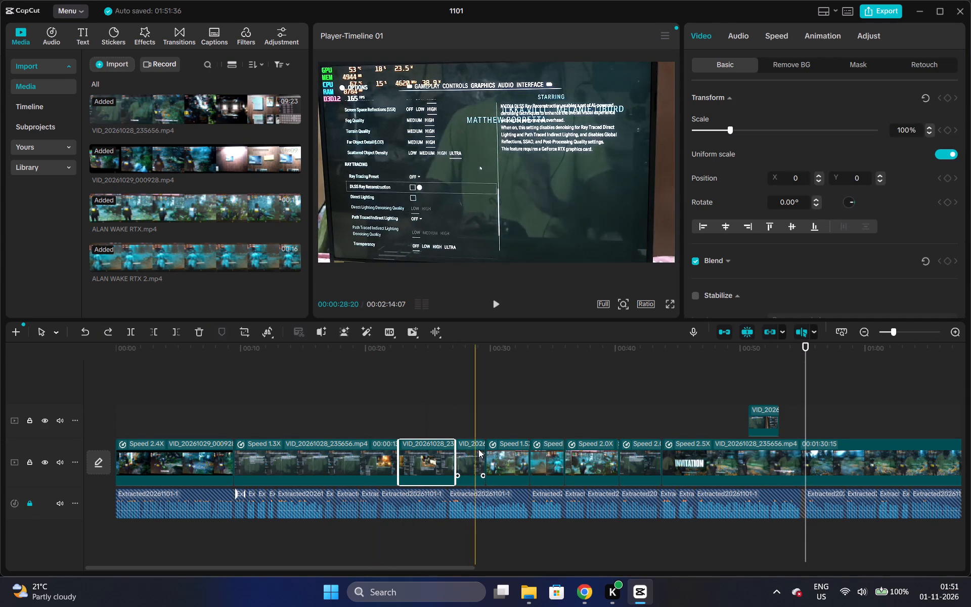
left_click(498, 451)
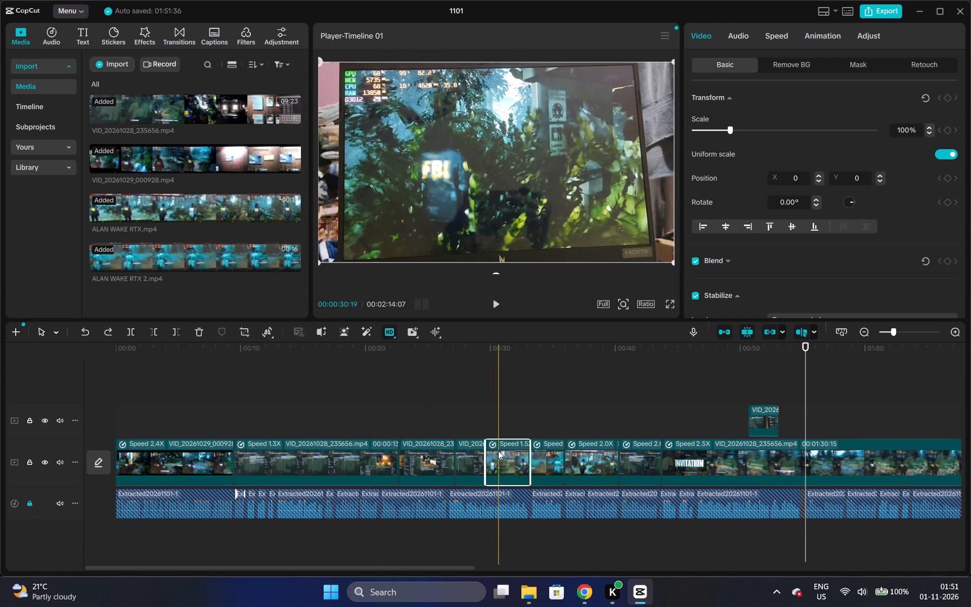
key("ctrl+c")
key("ctrl+c")
key("ctrl+c")
key("ctrl+c")
key("ctrl+c")
key("ctrl+c")
key("ctrl+c")
key("ctrl+c")
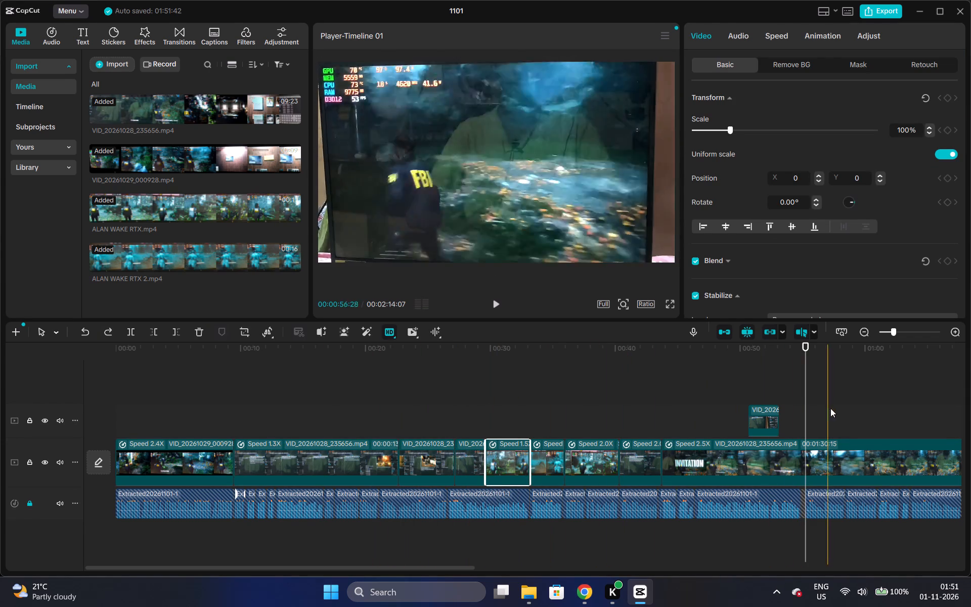
key("ctrl+b")
key("ctrl+v")
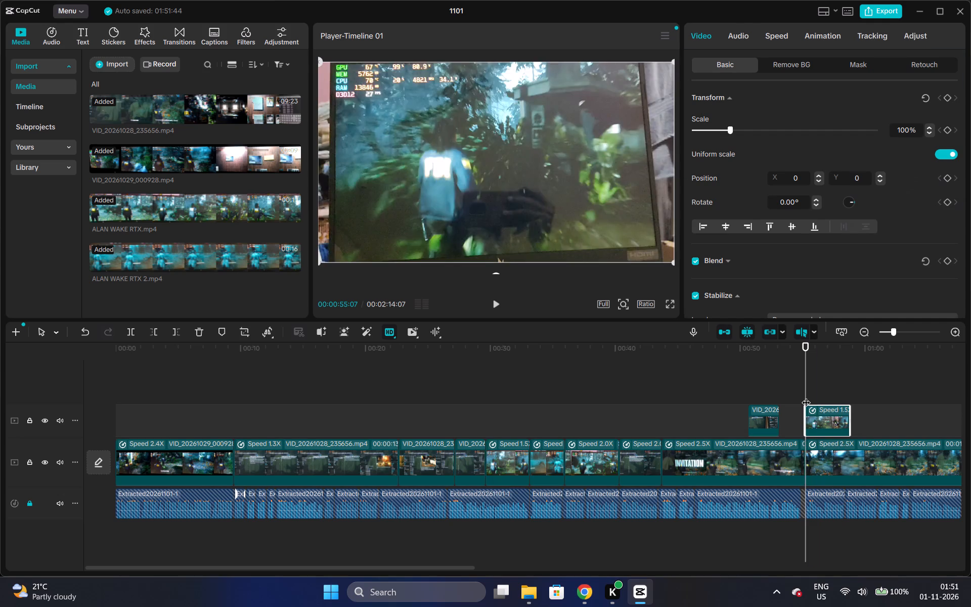
left_click_drag(816, 416, 799, 416)
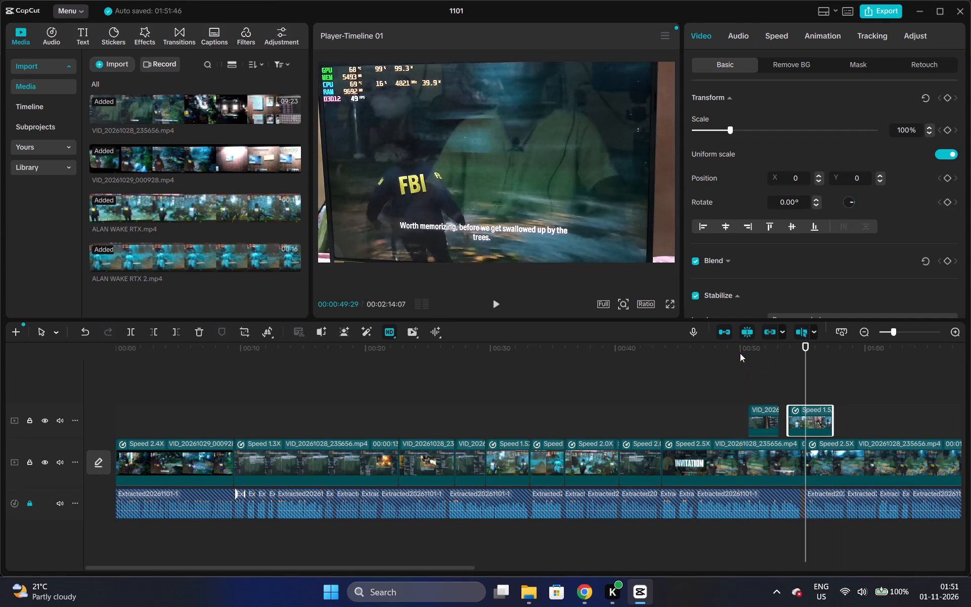
Play the new gameplay overlay with the voice-over and trim its end to about 00:55:18.
left_click(740, 353)
key("space")
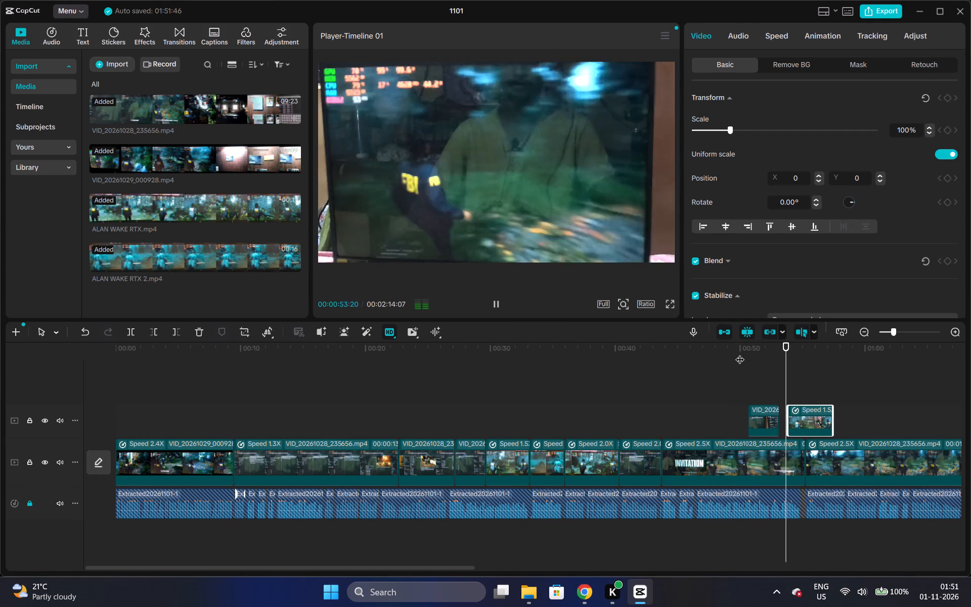
key("space")
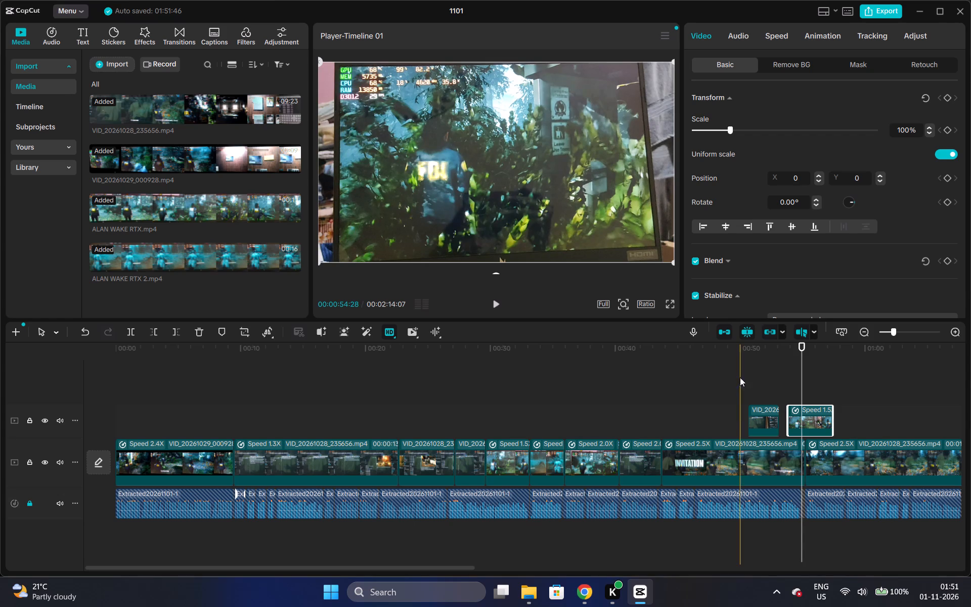
left_click(460, 564)
left_click_drag(460, 566, 481, 566)
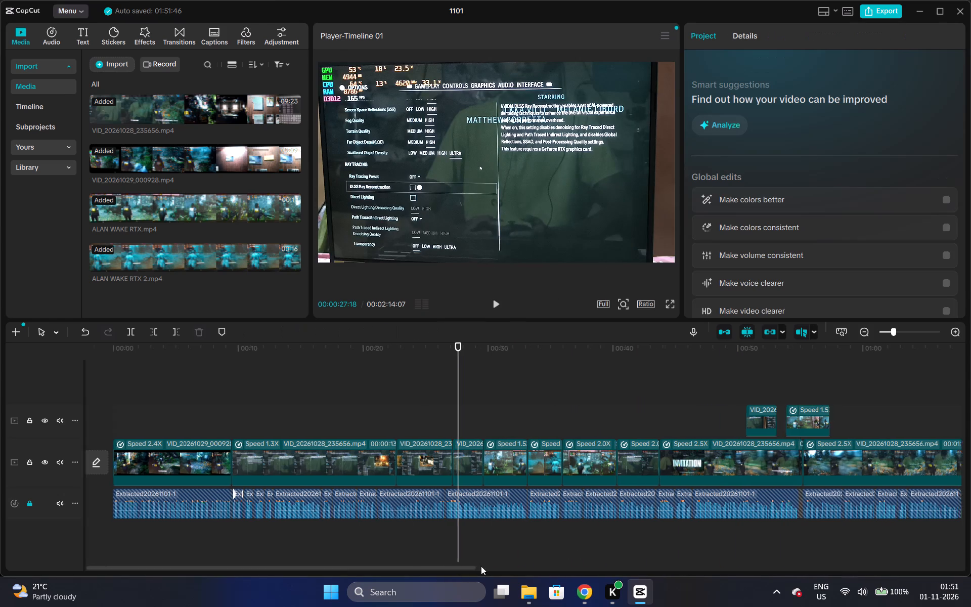
left_click_drag(481, 566, 633, 557)
left_click(414, 402)
left_click(402, 368)
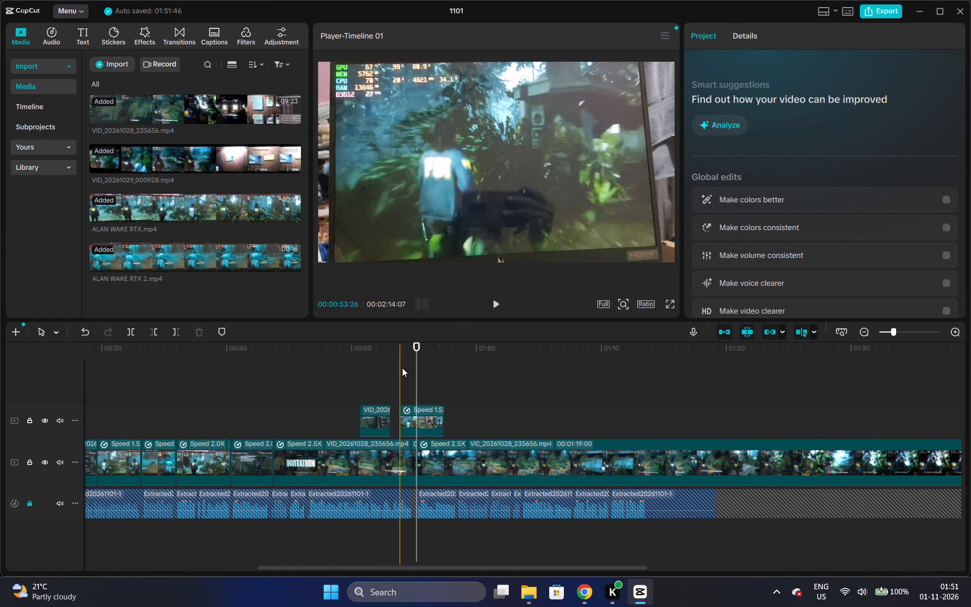
key("space")
key("space")
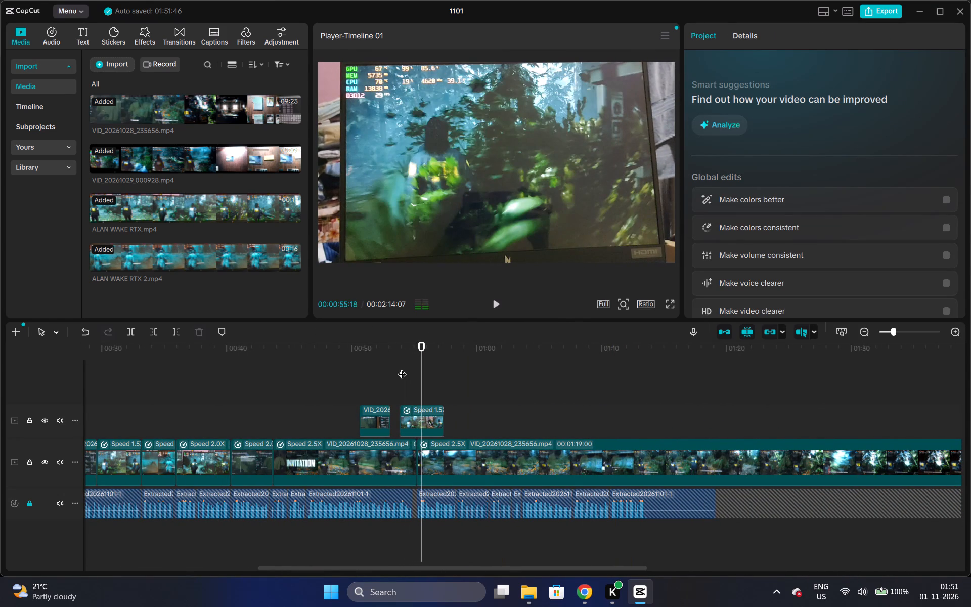
left_click_drag(443, 421, 423, 407)
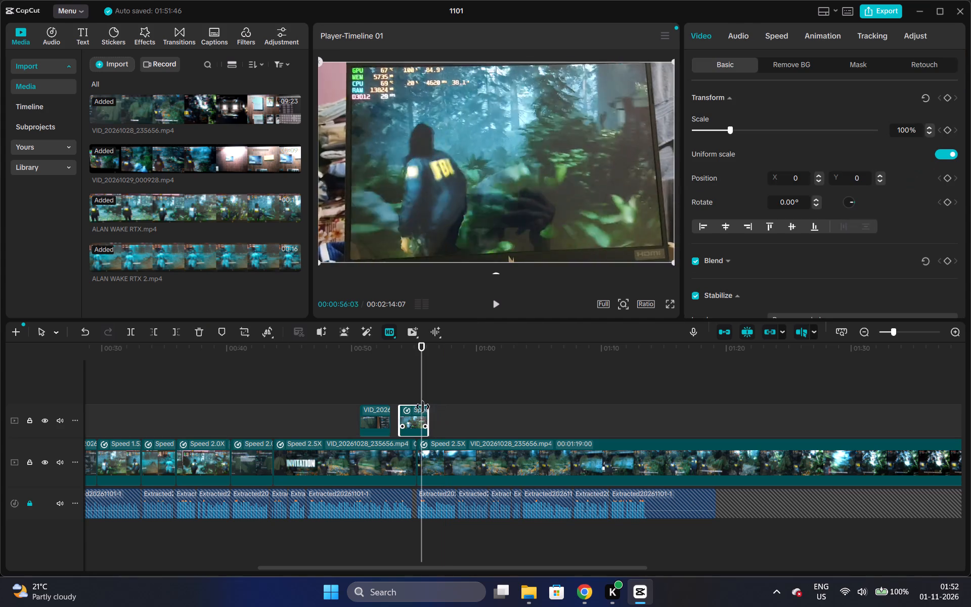
left_click_drag(423, 407, 421, 403)
Play the rest of the voice-over, split the last gameplay clip at about 01:07, and trim the new segment's opening up to 02:05:13.
left_click(355, 353)
key("space")
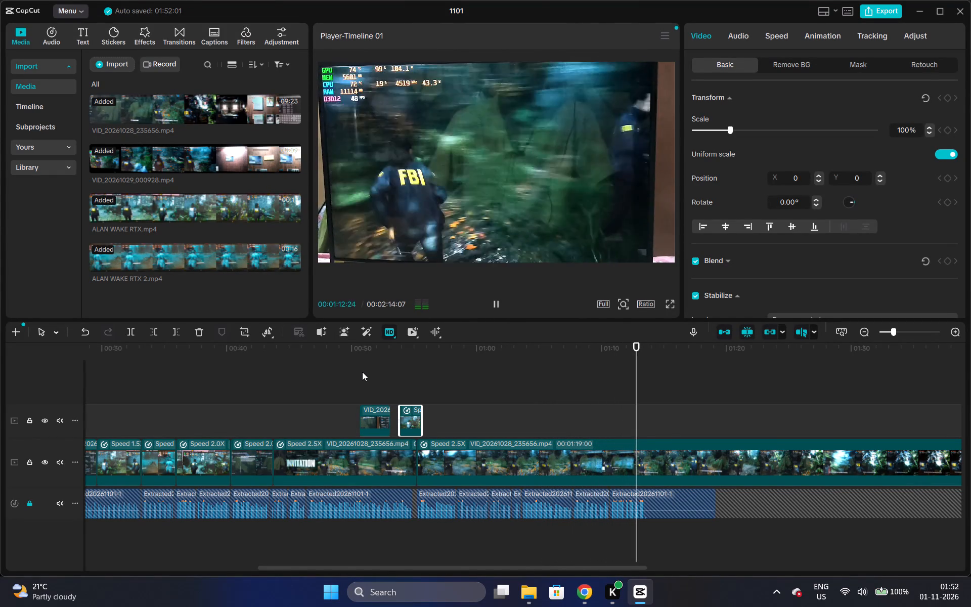
key("space")
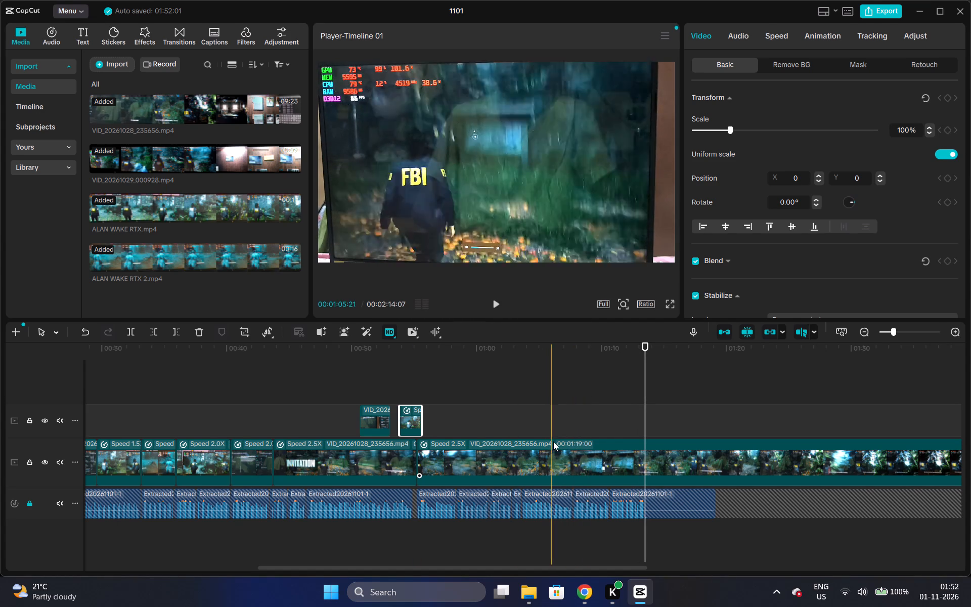
left_click(562, 444)
key("ctrl+b")
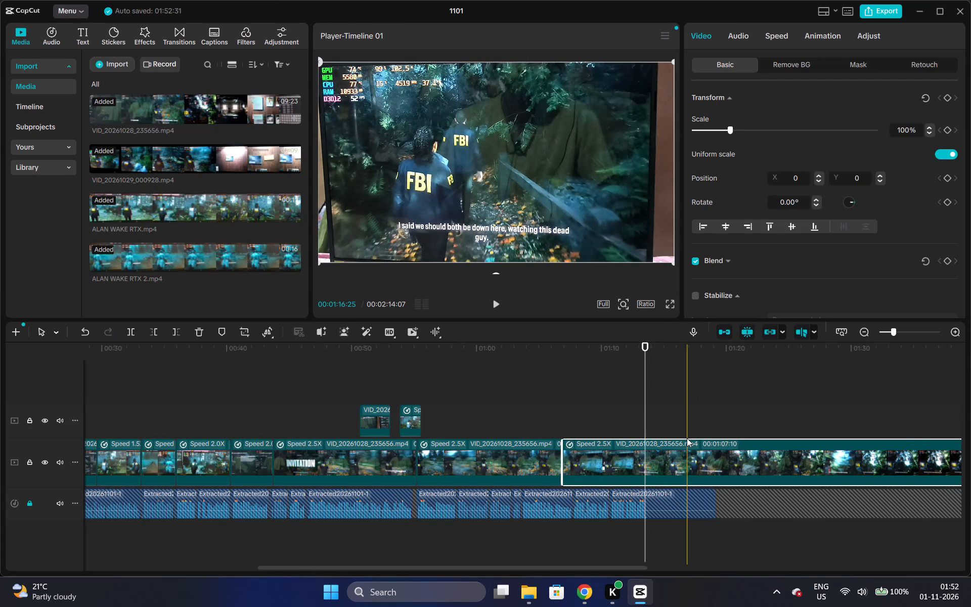
left_click(863, 335)
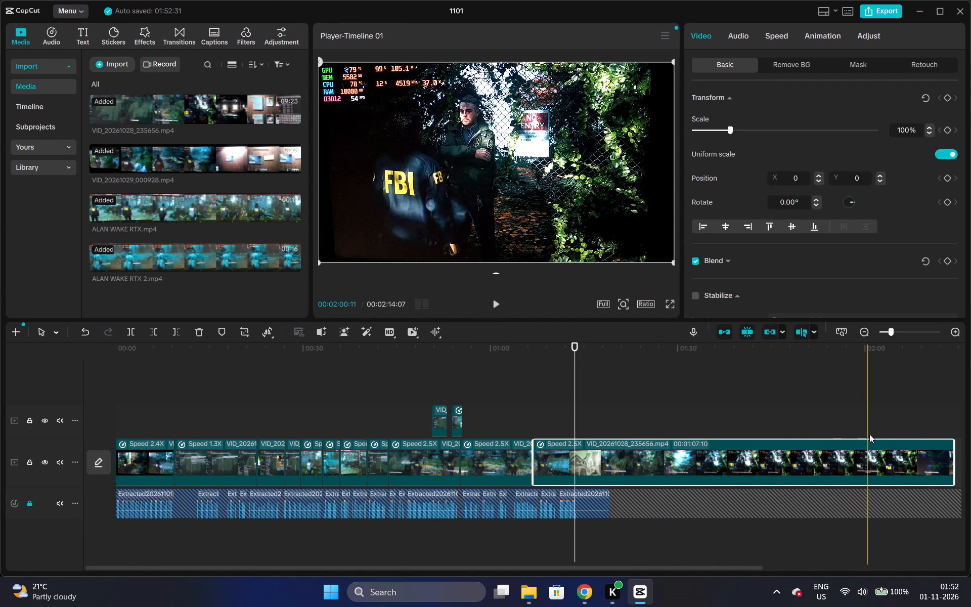
left_click(899, 435)
left_click(899, 445)
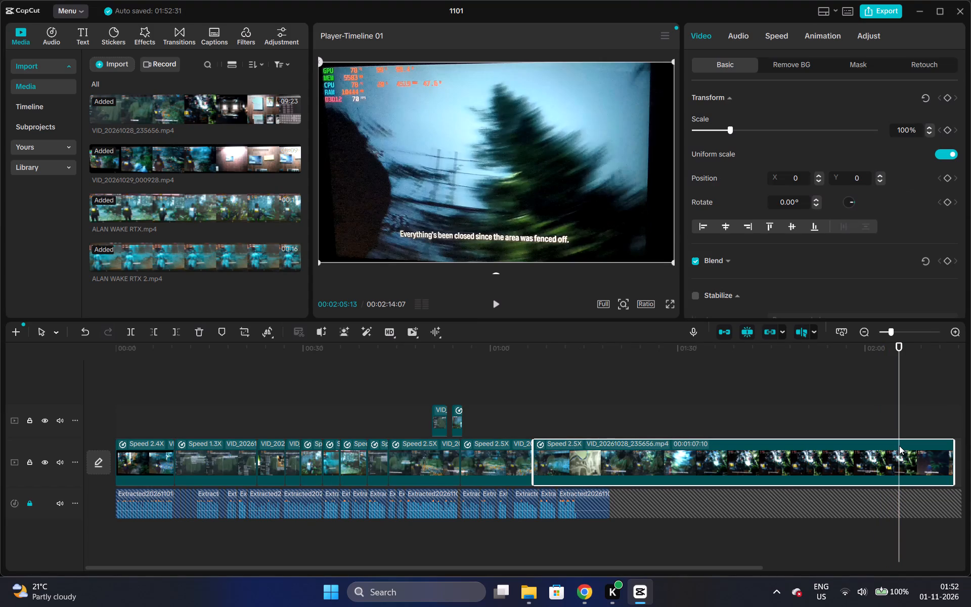
key("q")
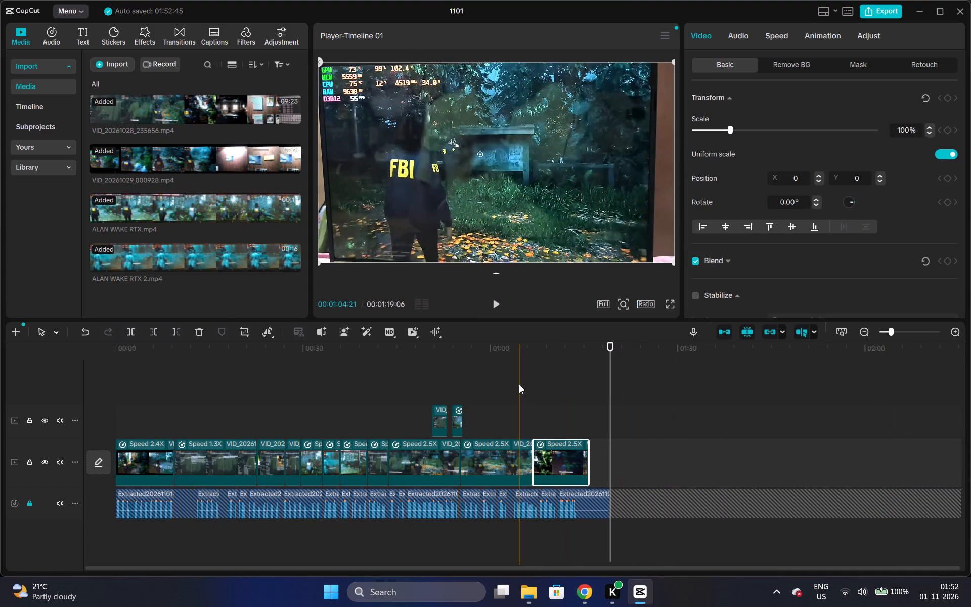
Play the last segment with the voice-over and adjust its end, trying 01:21:04 and settling at about 01:17.
left_click(519, 384)
key("space")
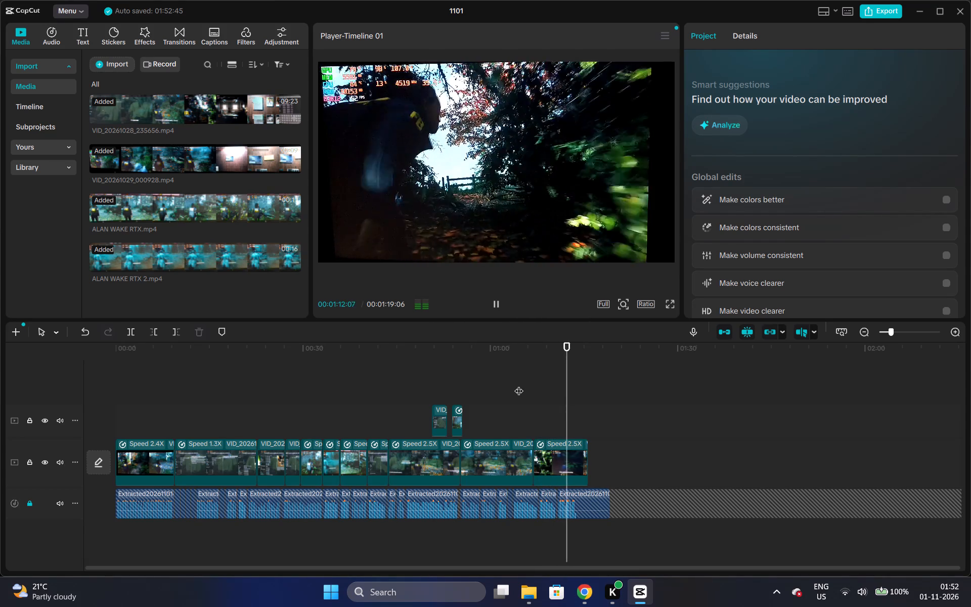
key("space")
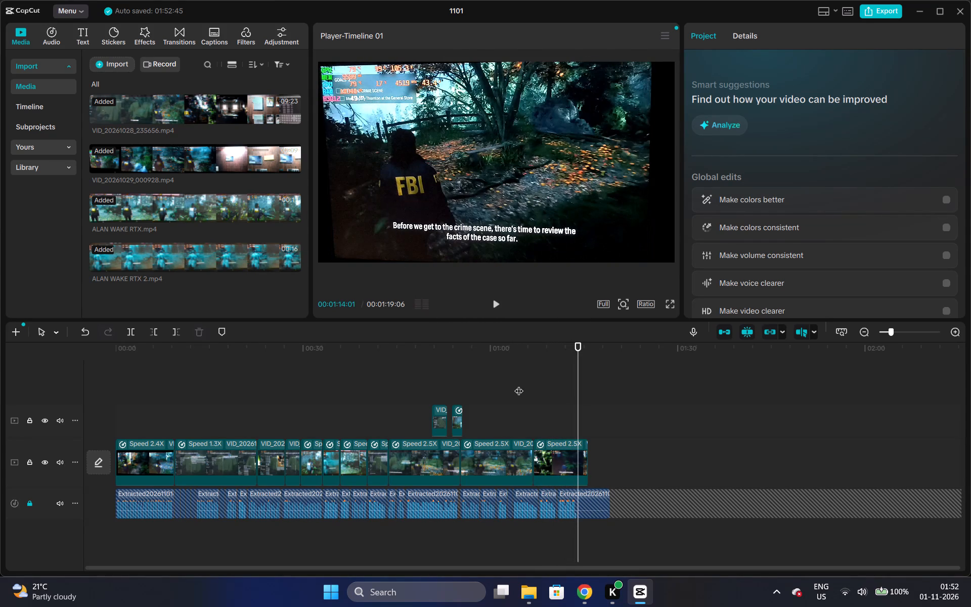
left_click(567, 455)
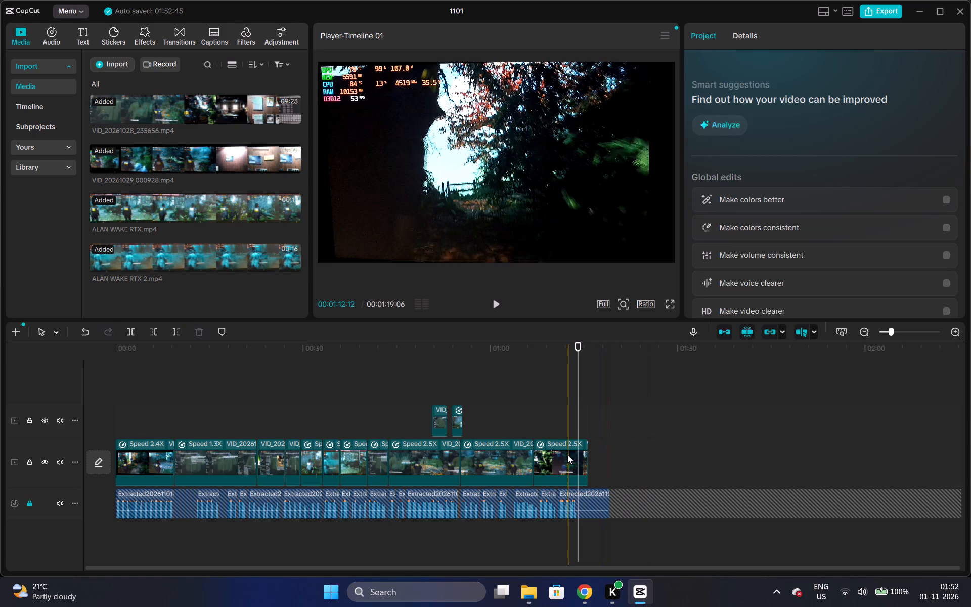
left_click_drag(589, 462, 602, 465)
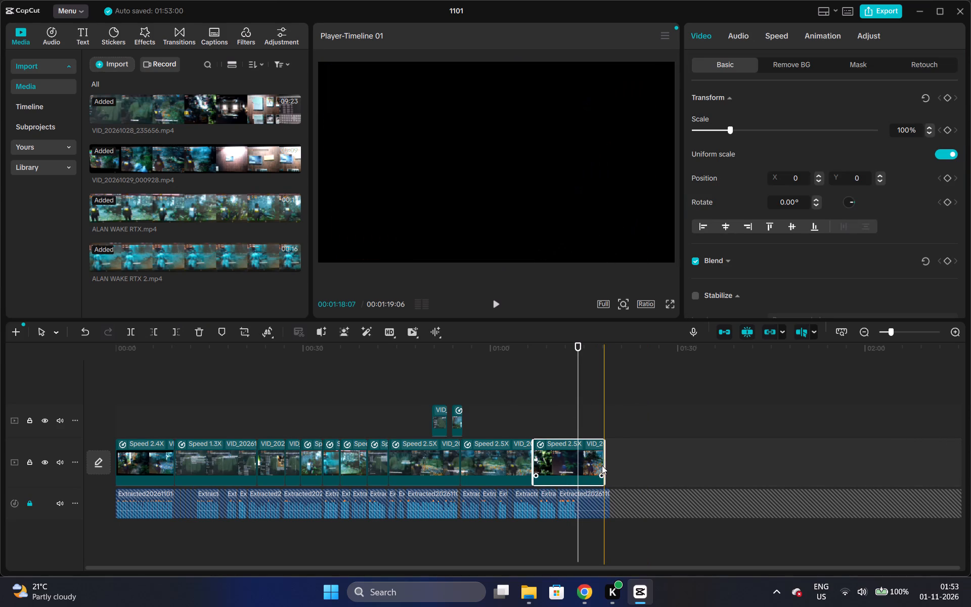
left_click_drag(602, 453, 621, 460)
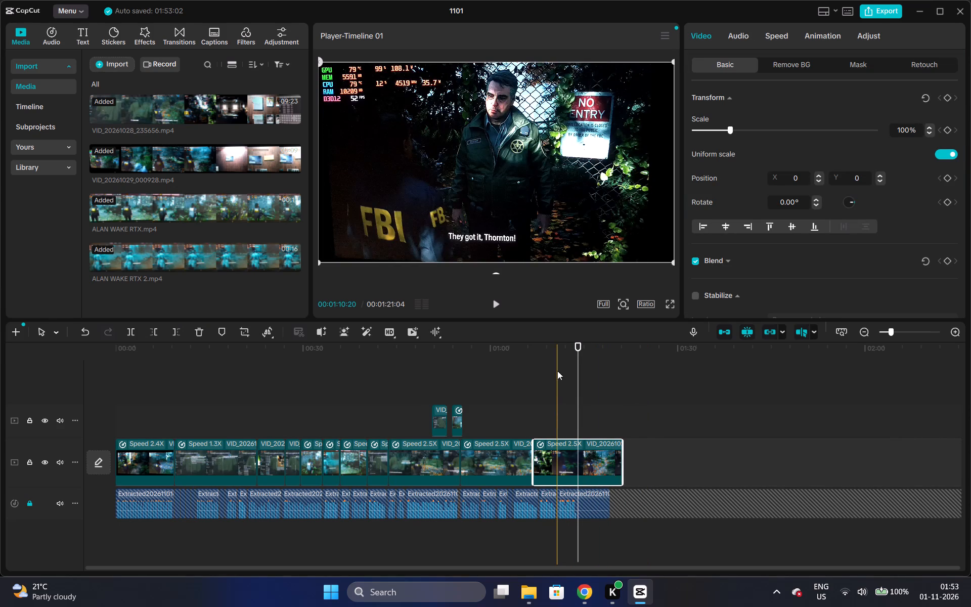
left_click(565, 355)
key("space")
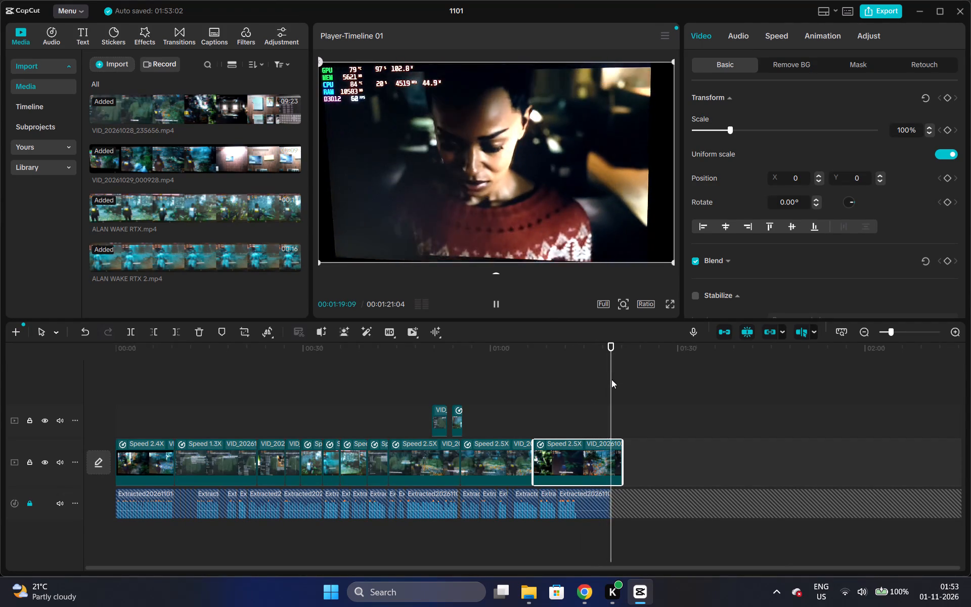
key("space")
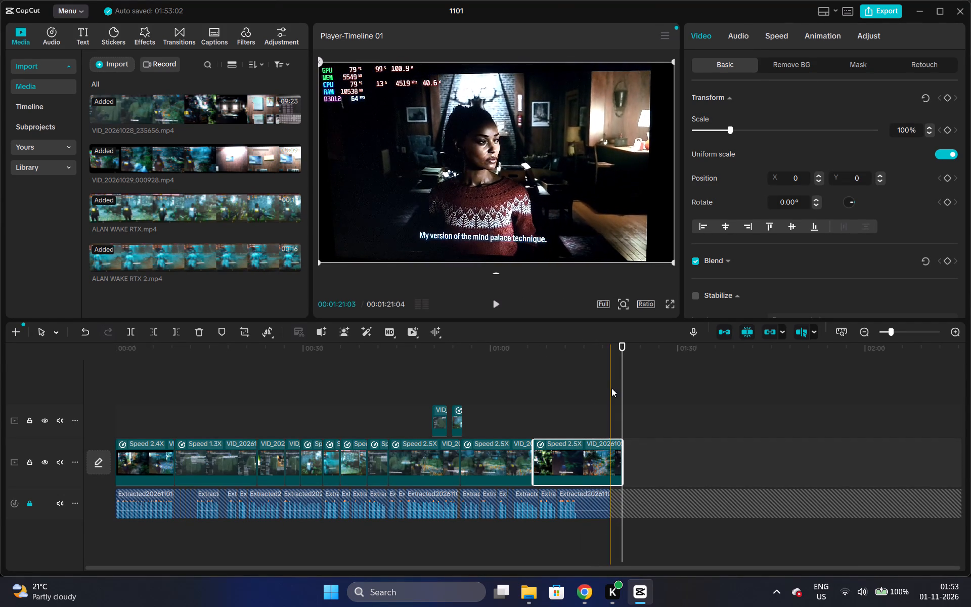
left_click_drag(621, 451, 594, 441)
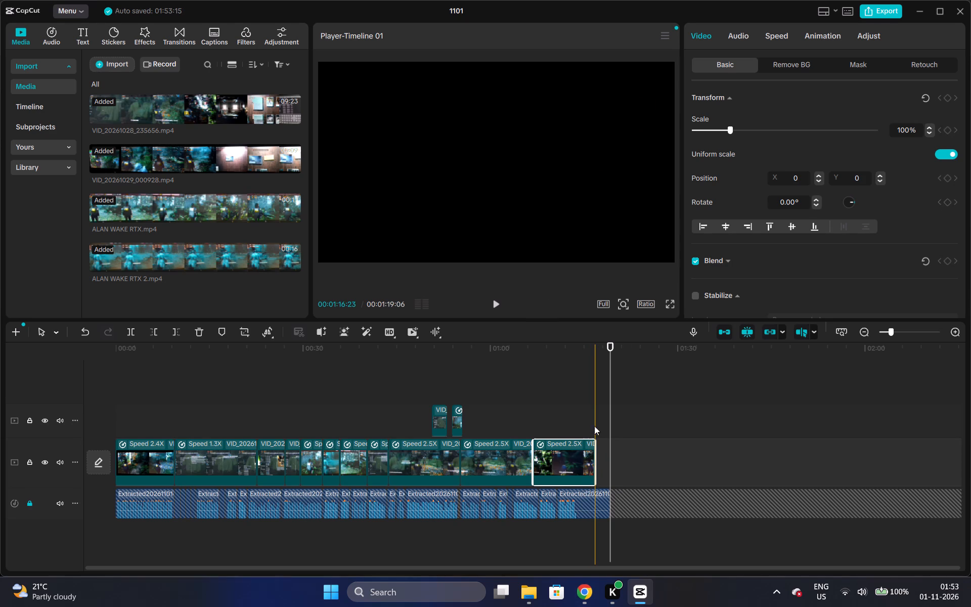
Import the video VID_20261029_000928 from the VID folder on the G: drive.
left_click(108, 60)
left_click(123, 88)
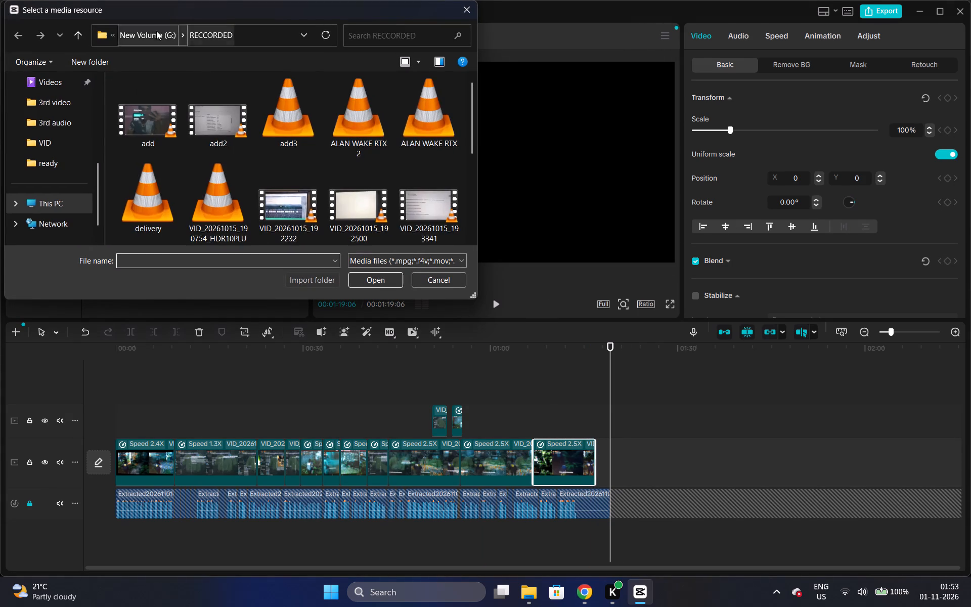
left_click(156, 31)
left_click_drag(474, 122, 470, 204)
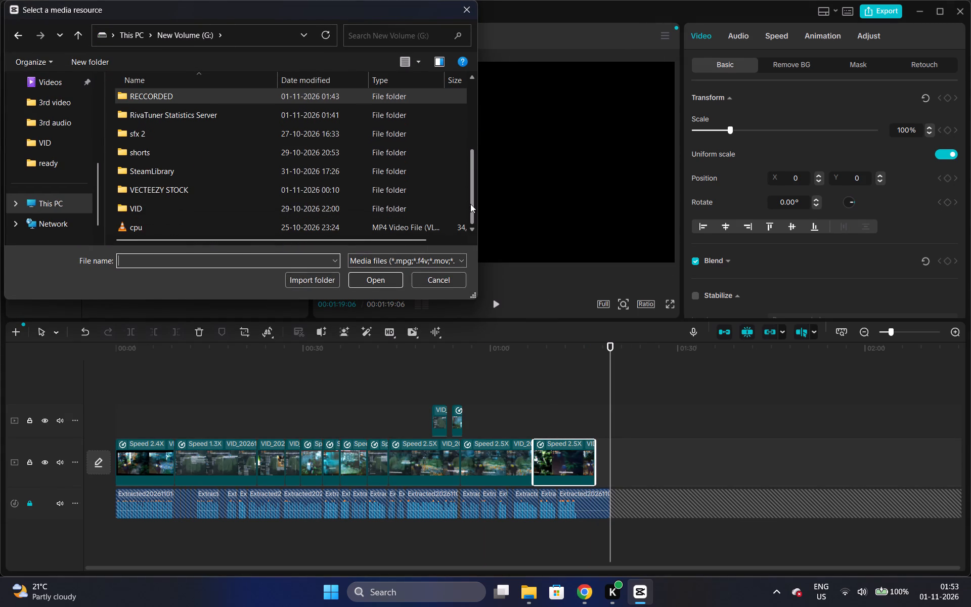
left_click_drag(470, 204, 466, 204)
double_click(351, 210)
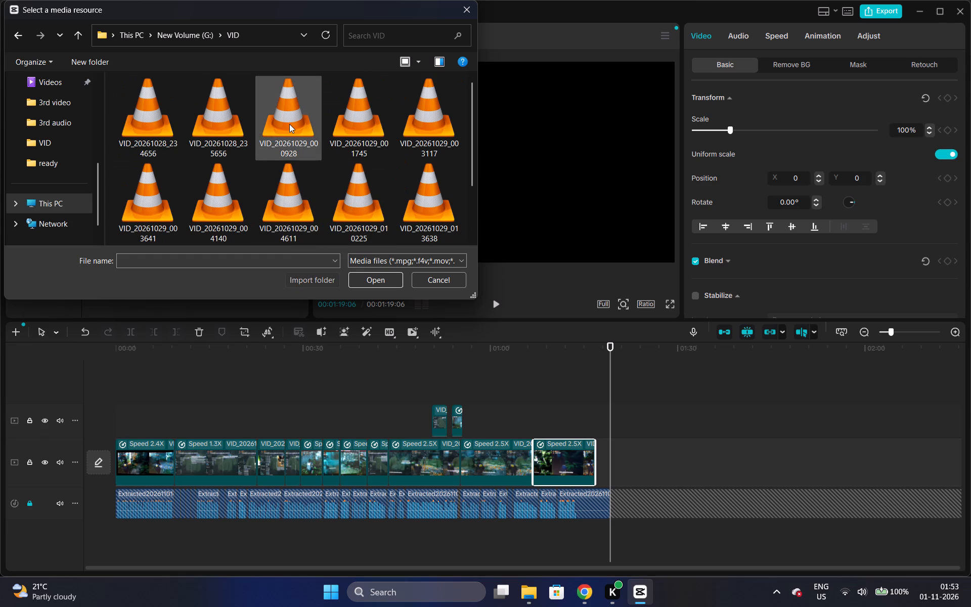
left_click(289, 124)
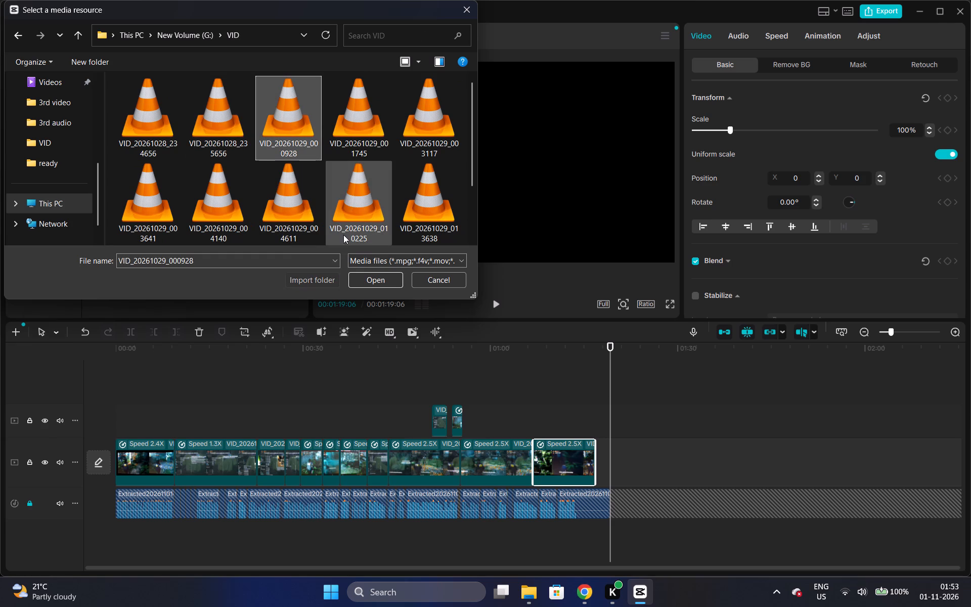
left_click(363, 276)
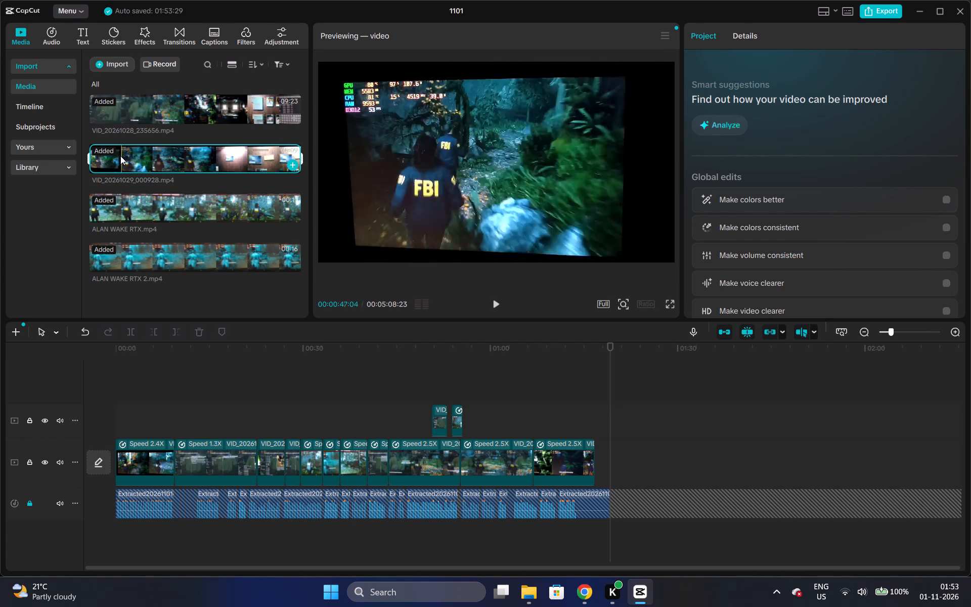
Append VID_20261029_000928.mp4 to the main track after the last gameplay clip and play it from the join at about 01:16:24.
left_click_drag(106, 151, 455, 367)
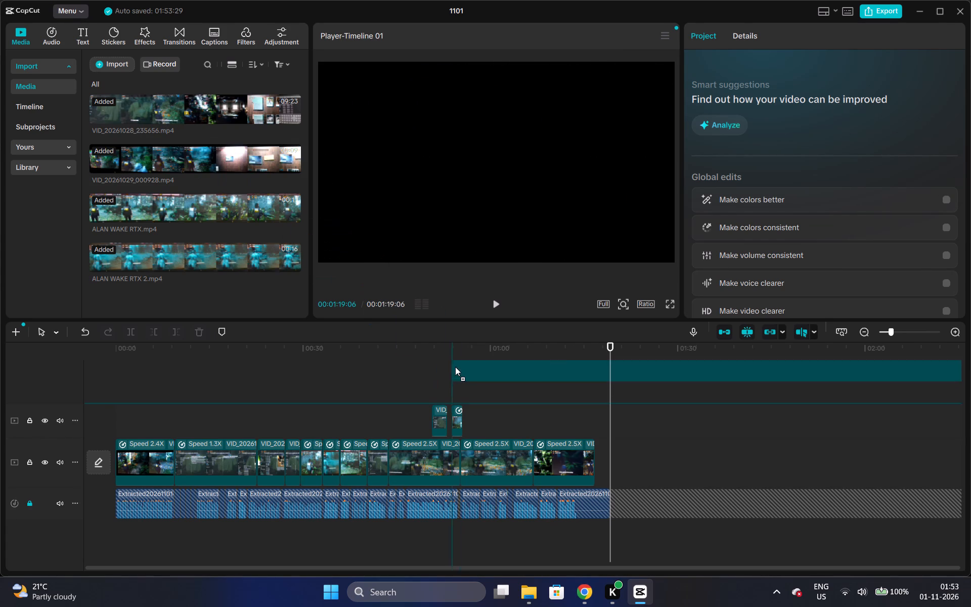
left_click_drag(455, 367, 607, 462)
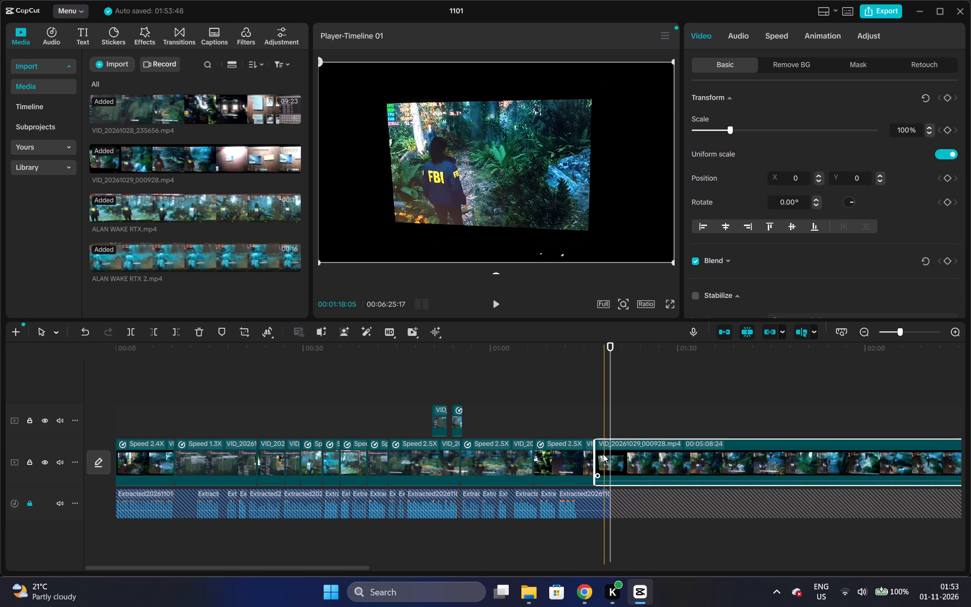
left_click(594, 355)
key("space")
key("space")
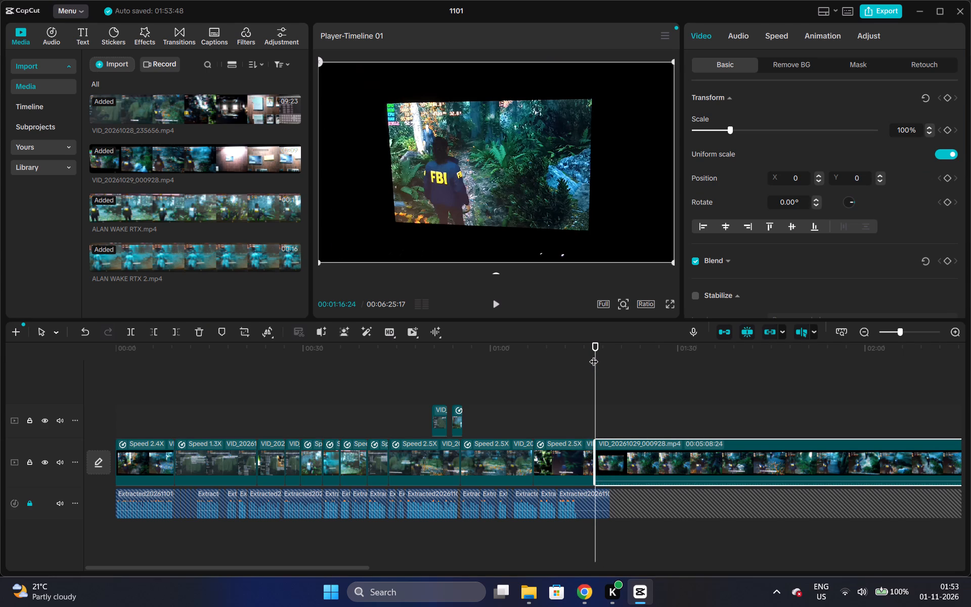
key("space")
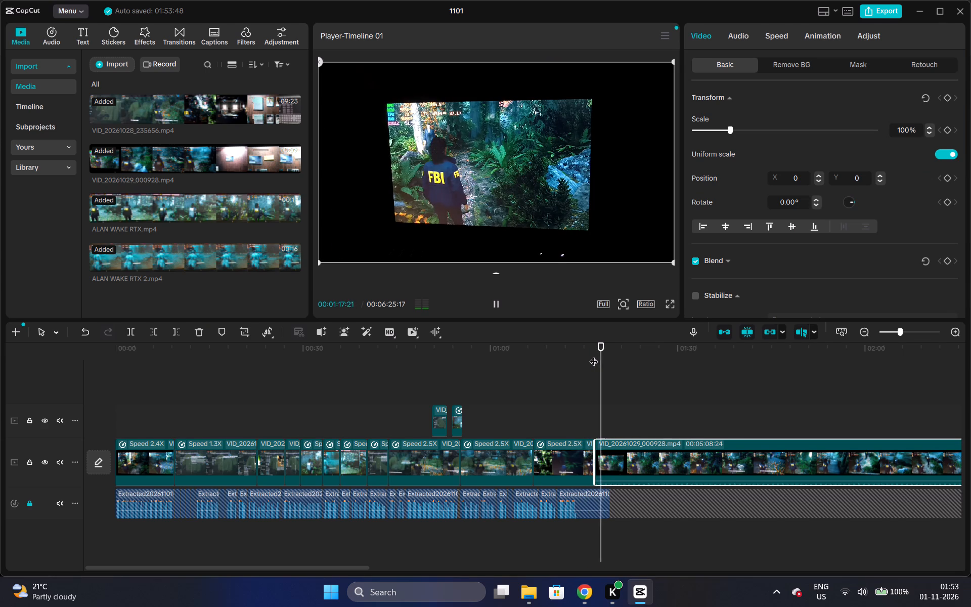
key("space")
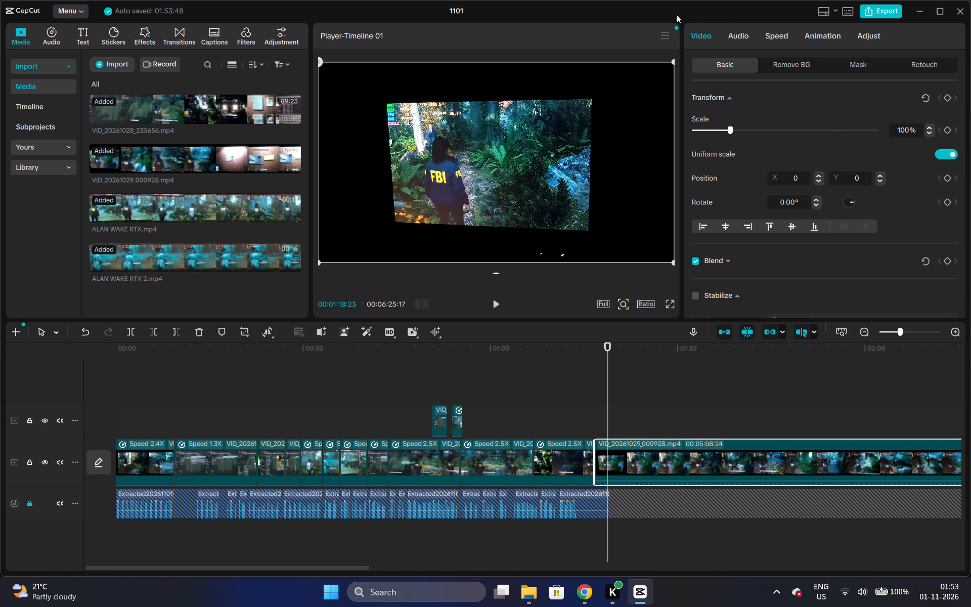
Mute the newly added VID_20261029_000928 clip by lowering its volume to -∞ dB.
left_click(749, 36)
left_click(771, 37)
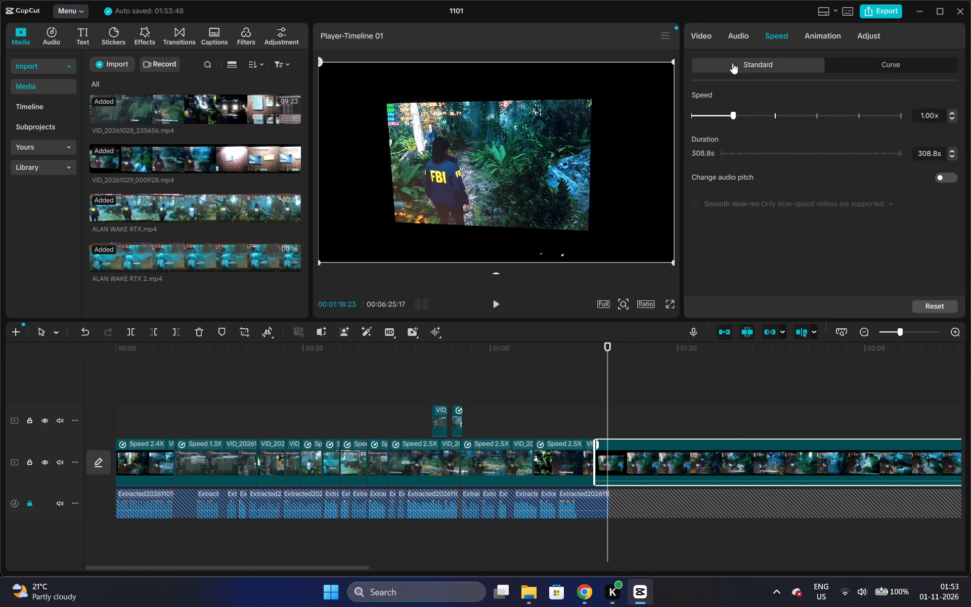
left_click(731, 34)
left_click_drag(710, 128, 666, 137)
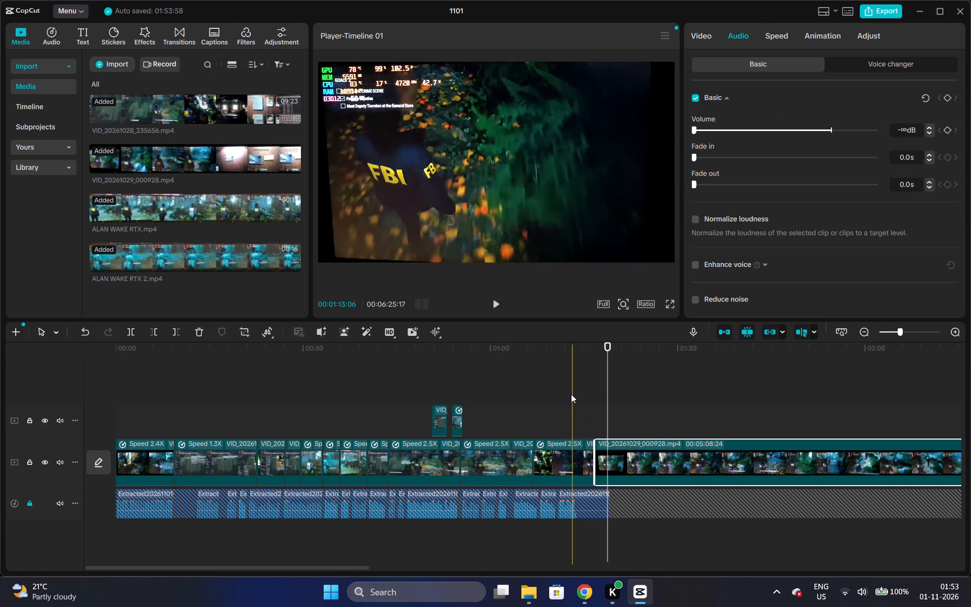
Play the footage from about 01:13:06 and cut out the 2.5X gameplay clip just before the new VID_20261029_000928 clip.
left_click(571, 394)
key("space")
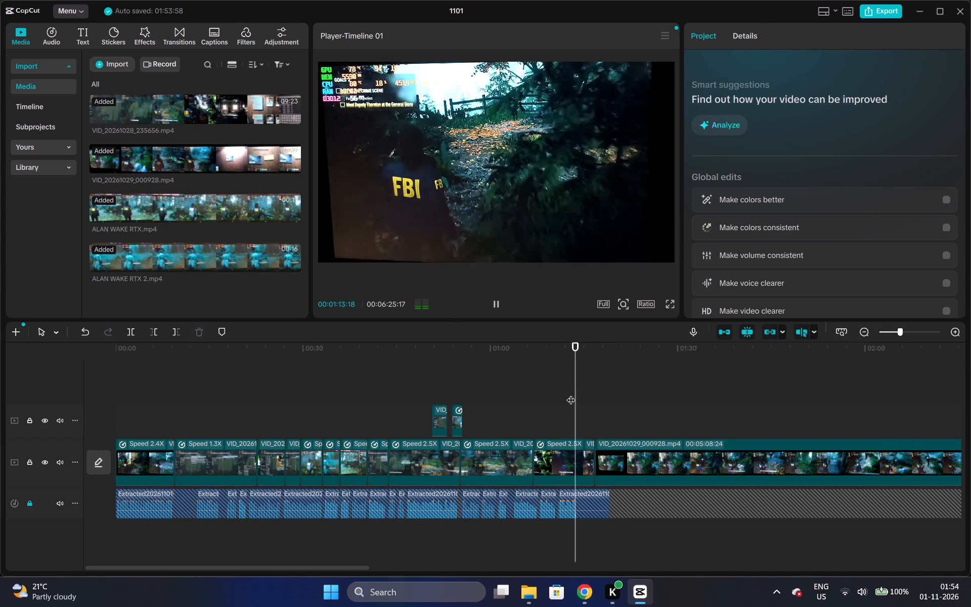
key("space")
left_click(567, 454)
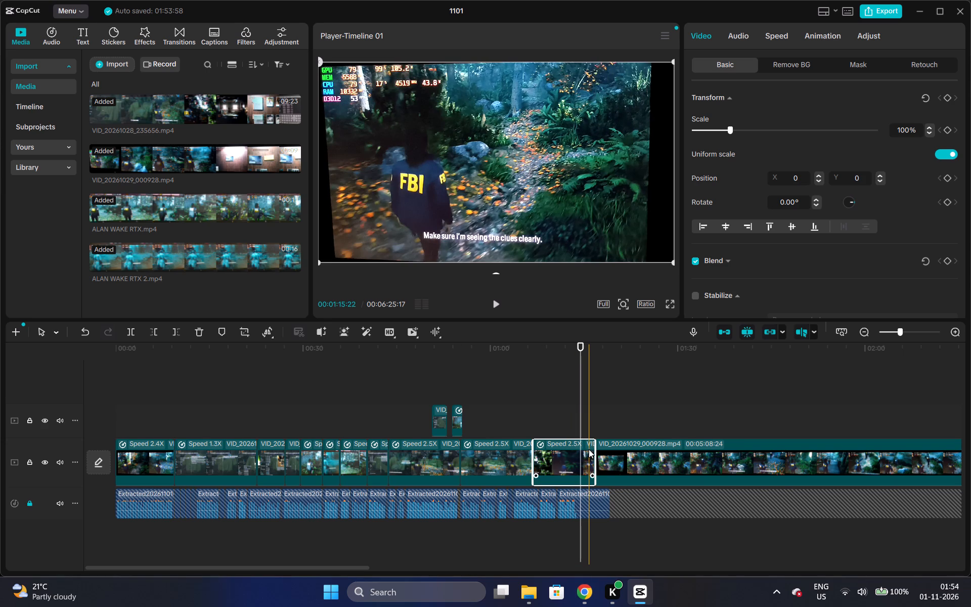
key("ctrl+x")
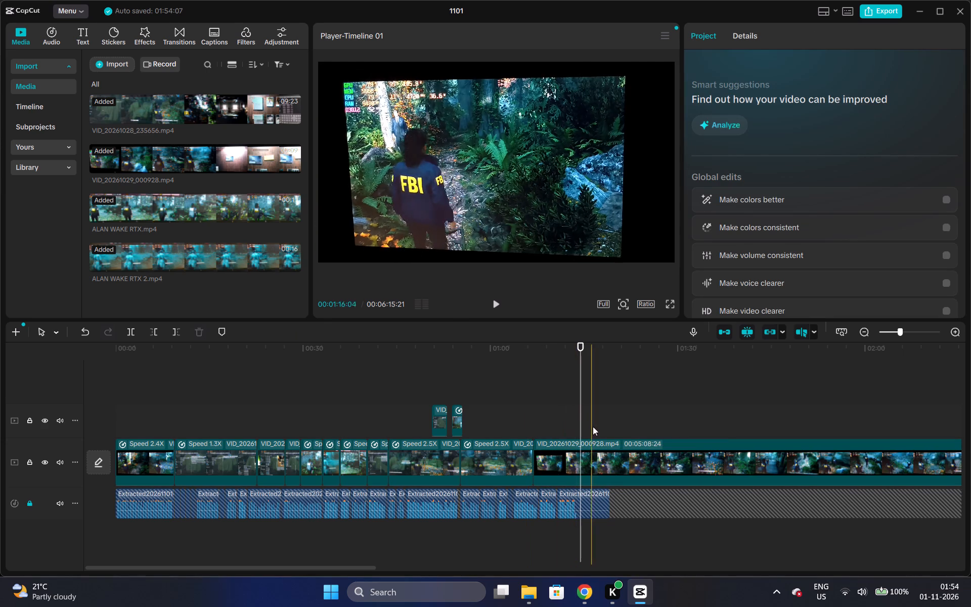
Trim the opening of the VID_20261029_000928 clip up to 01:23:22 and set its speed to 2.00x.
left_click(638, 429)
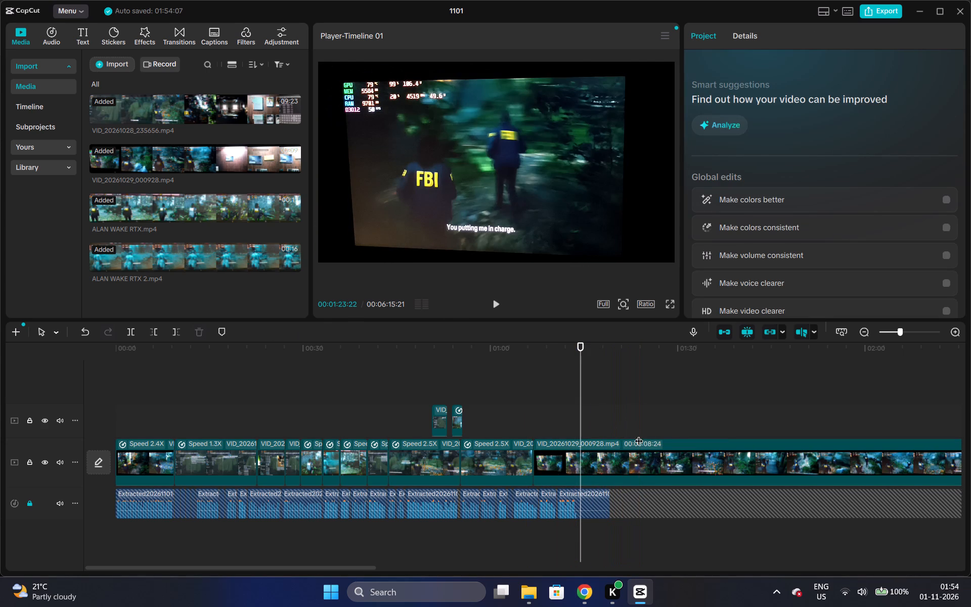
left_click(639, 442)
key("q")
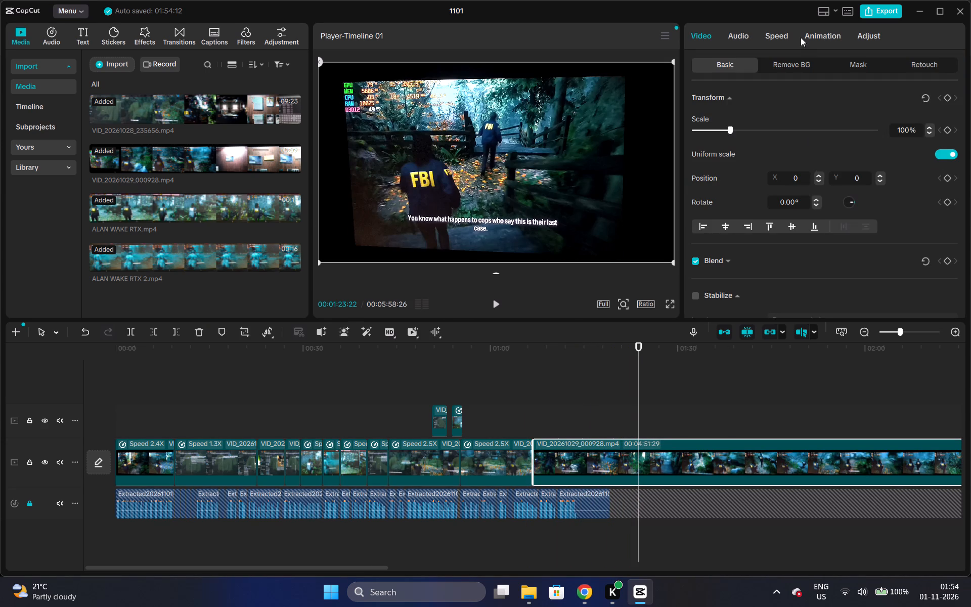
left_click(779, 38)
left_click(776, 118)
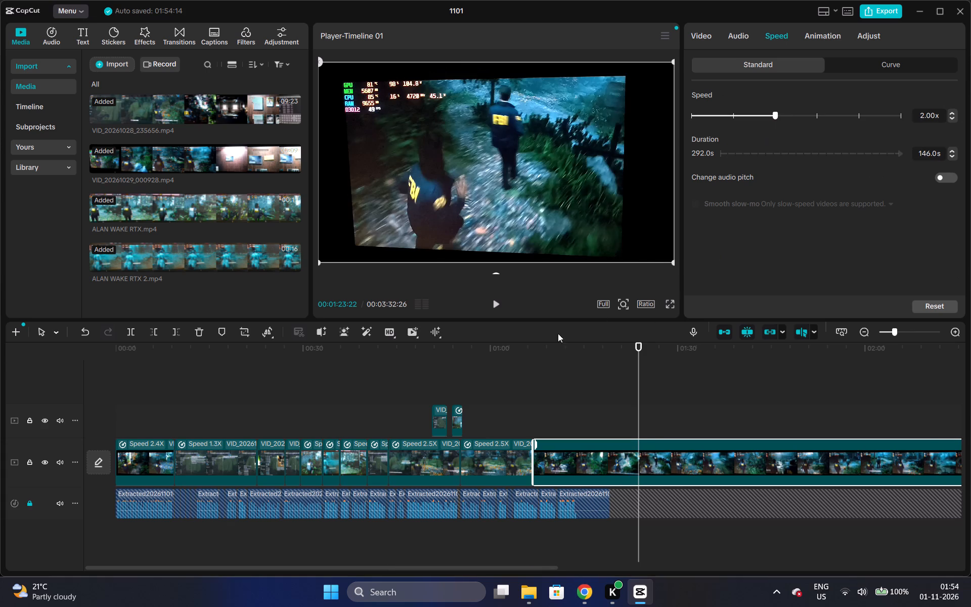
Play from about 00:57 with the voice-over and split the VID_20261029_000928 clip at 01:12:17.
left_click(471, 367)
key("space")
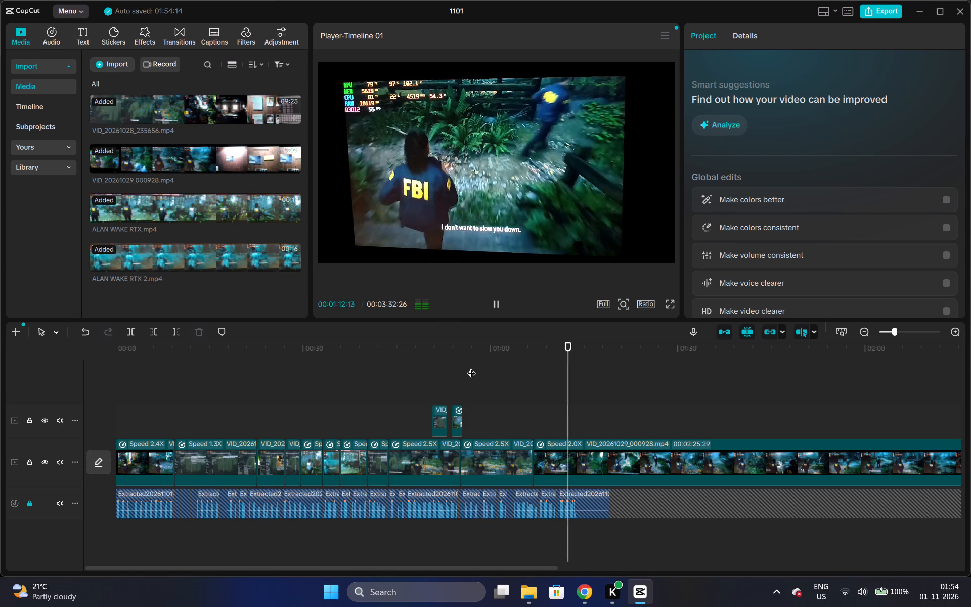
key("space")
left_click(568, 452)
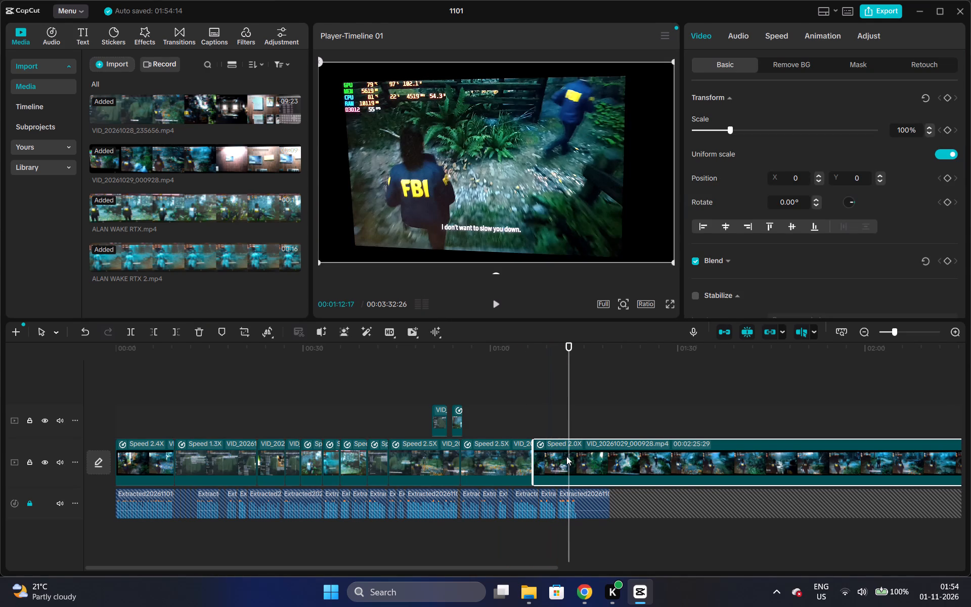
key("ctrl+b")
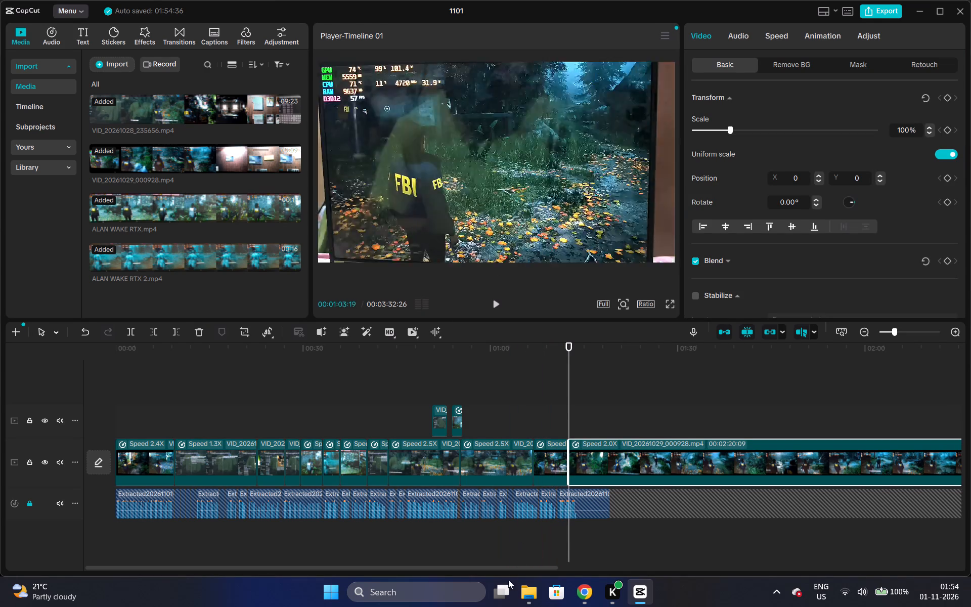
Import the video VID_20261029_001745 from the VID folder on the G: drive.
left_click_drag(483, 570, 547, 567)
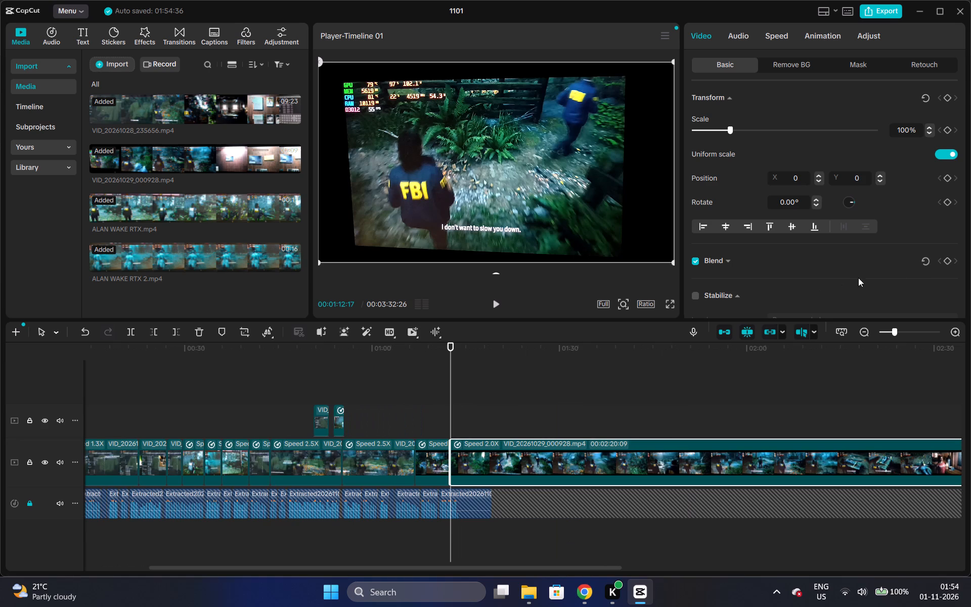
left_click(863, 332)
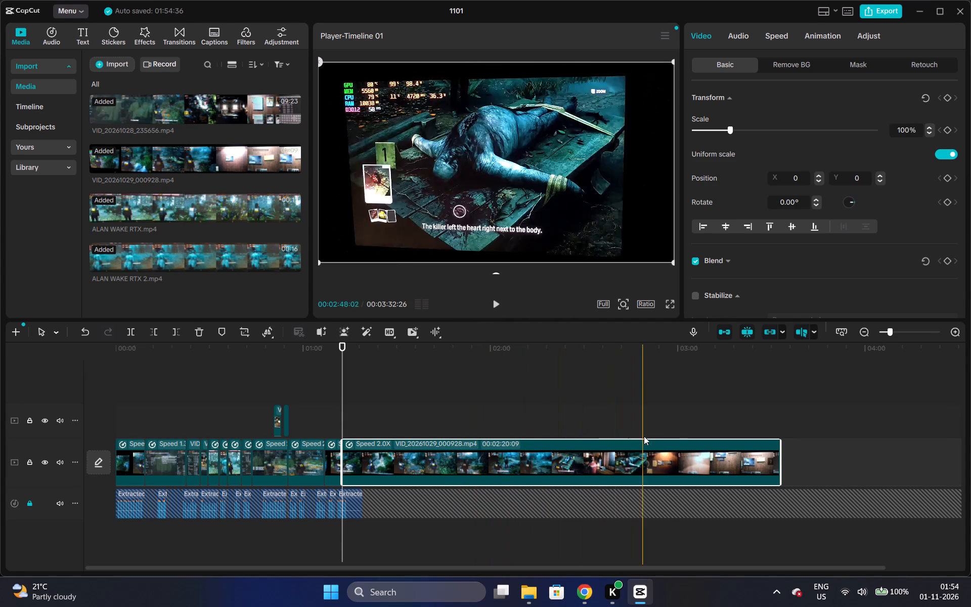
left_click(108, 62)
left_click(123, 86)
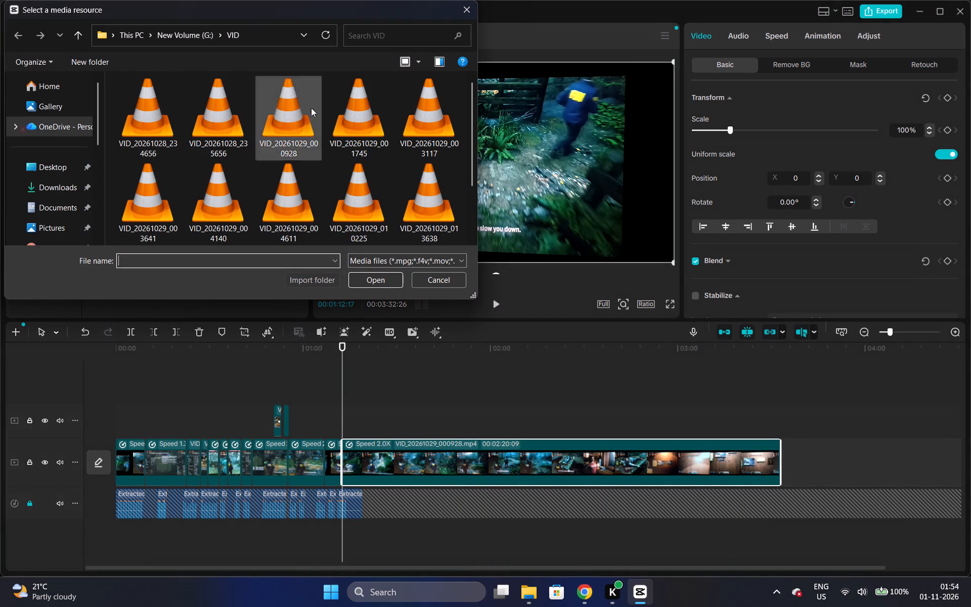
left_click(347, 119)
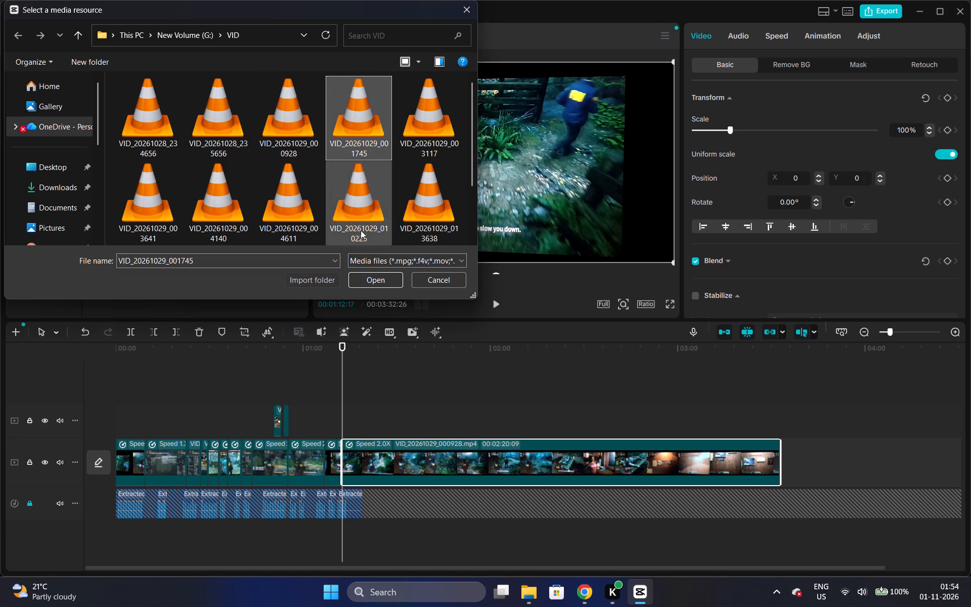
left_click(370, 291)
left_click(370, 285)
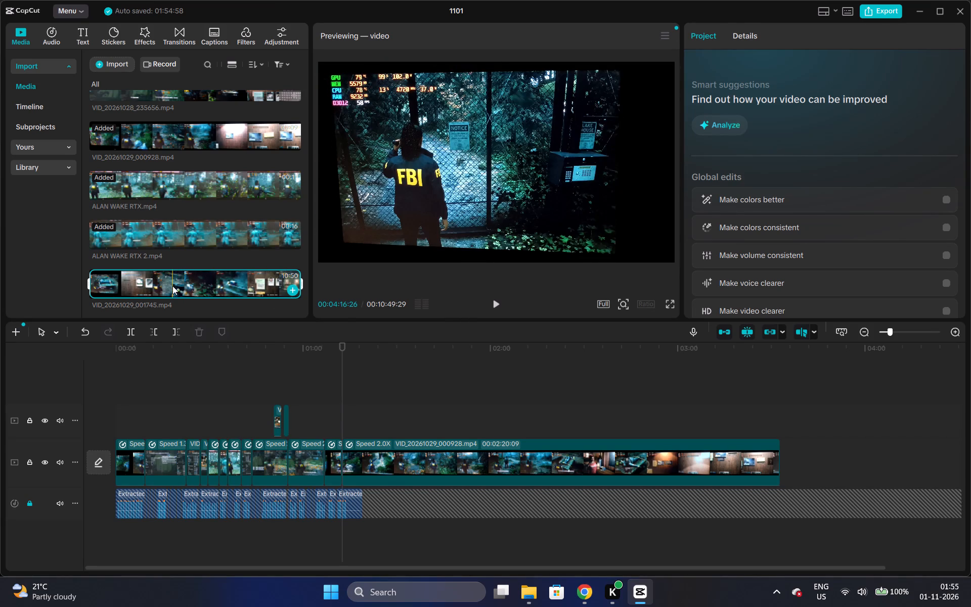
Add VID_20261029_001745.mp4 to the overlay track beyond the end of the main footage and lower its volume to -∞ dB.
left_click(181, 287)
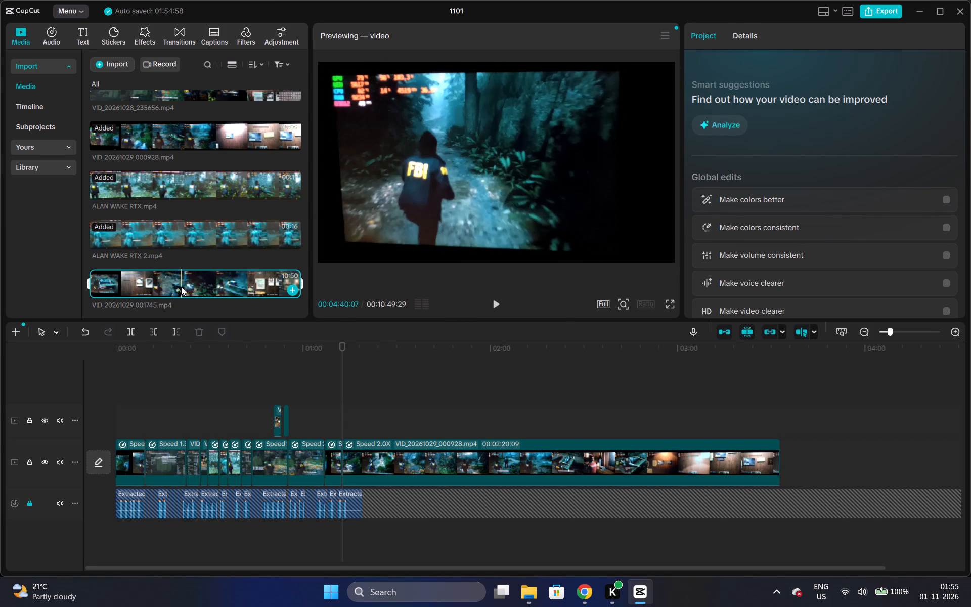
left_click_drag(181, 287, 849, 422)
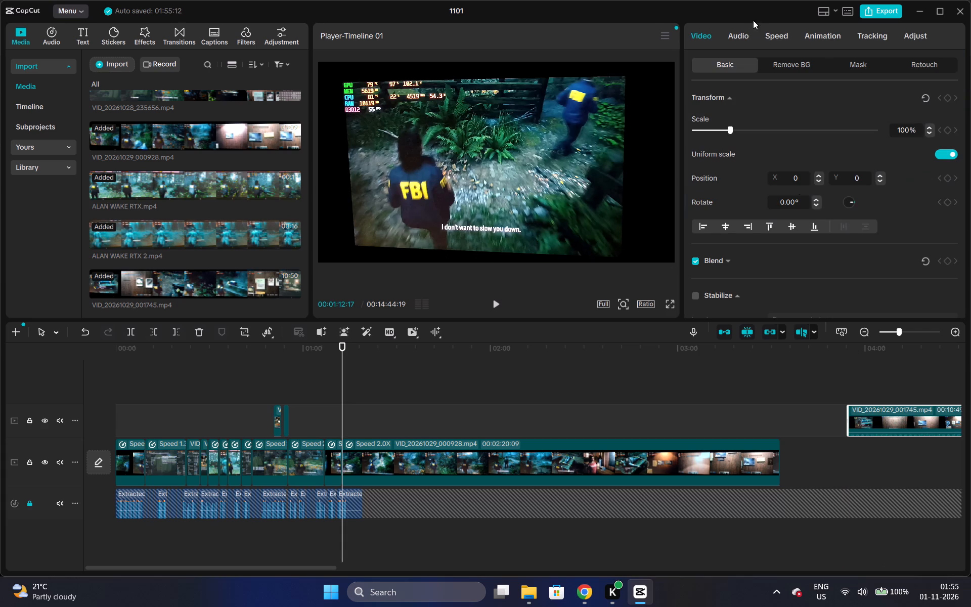
left_click(748, 37)
left_click_drag(767, 130, 579, 137)
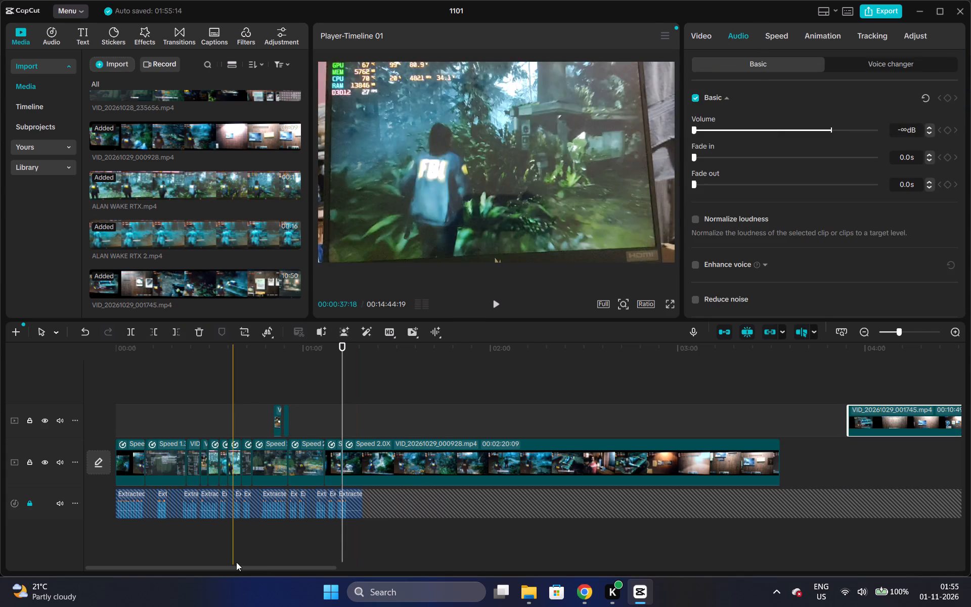
Trim the opening of the VID_20261029_001745 overlay up to about 08:41:09 and set its speed to 2.00x.
left_click_drag(241, 570, 460, 576)
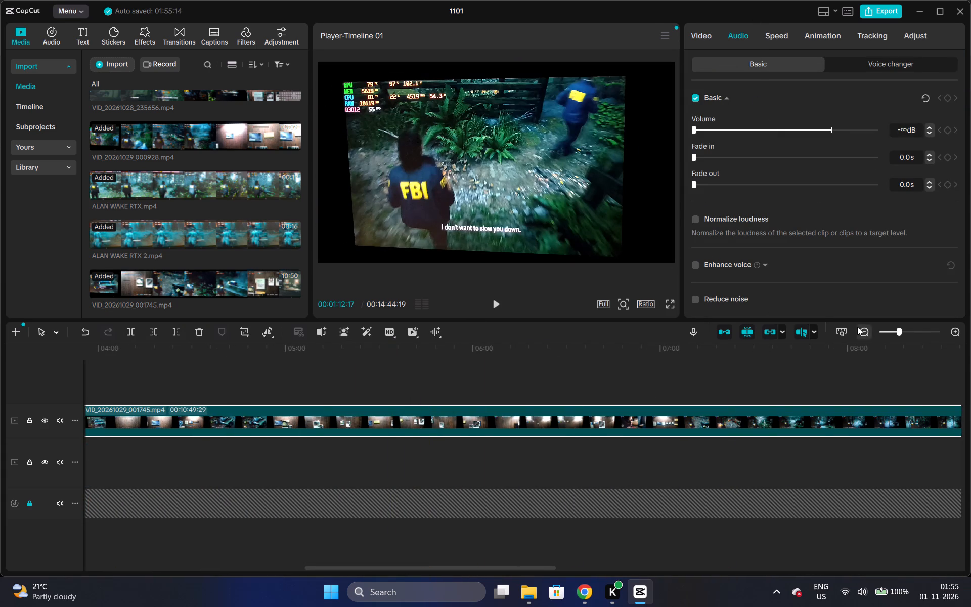
double_click(861, 330)
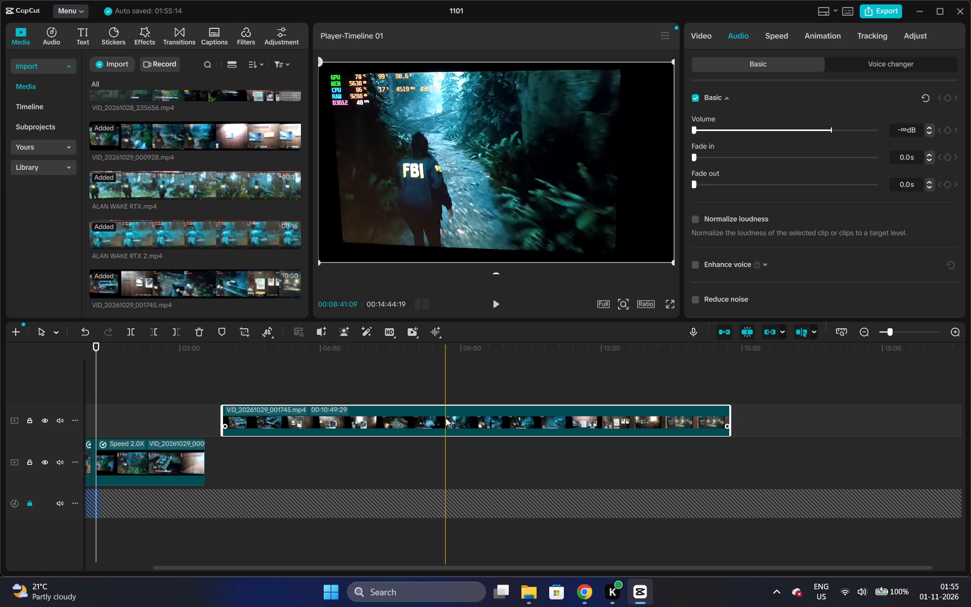
key("q")
left_click(772, 32)
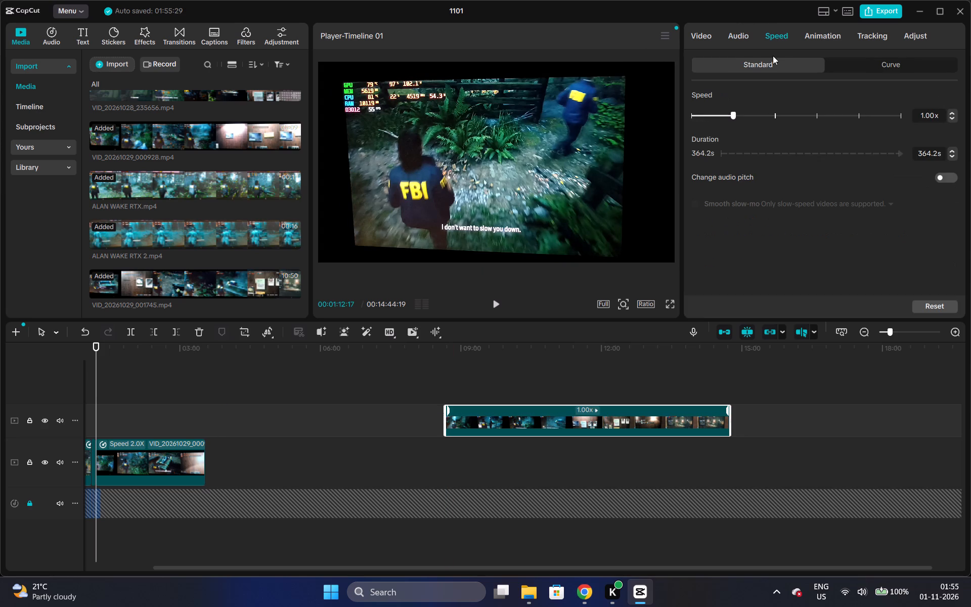
left_click(776, 114)
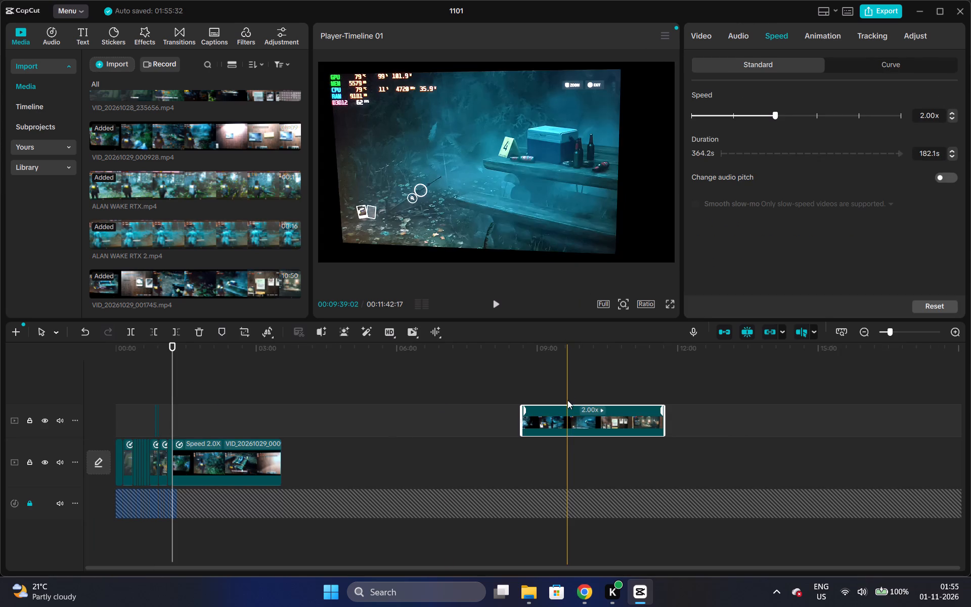
Move the VID_20261029_001745 overlay so that it starts at the split at about 01:12:17.
left_click_drag(568, 409, 224, 413)
left_click_drag(221, 409, 219, 408)
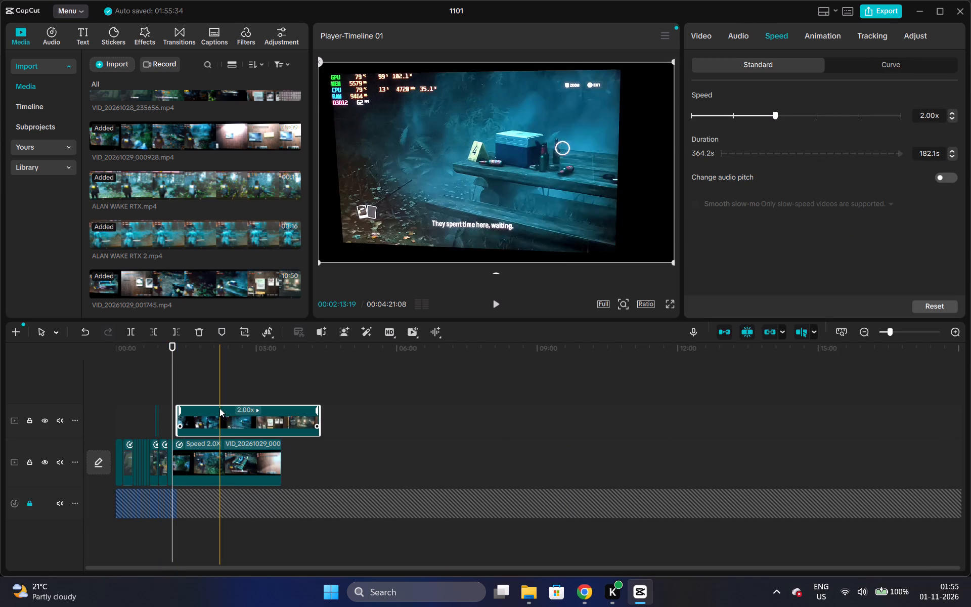
left_click_drag(219, 408, 215, 410)
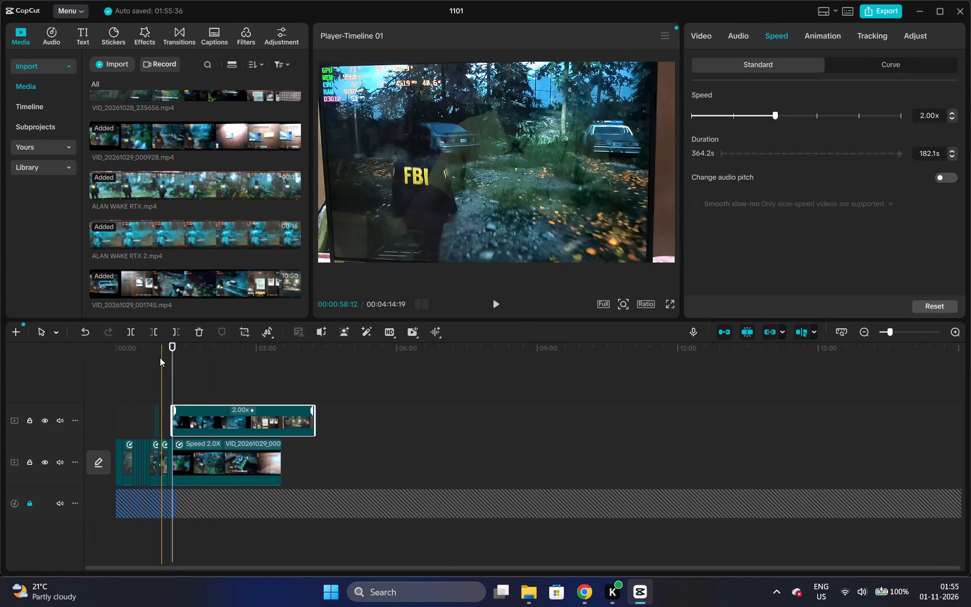
Play from about 00:58 with the voice-over and trim the end of the 2.50x gameplay clip to a 5.8 s duration.
left_click(160, 358)
key("space")
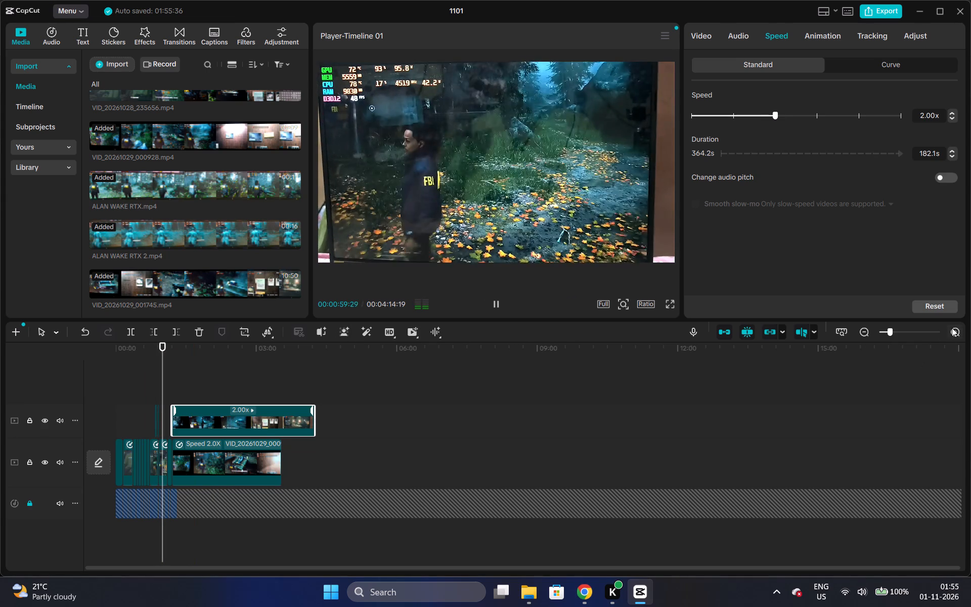
triple_click(952, 328)
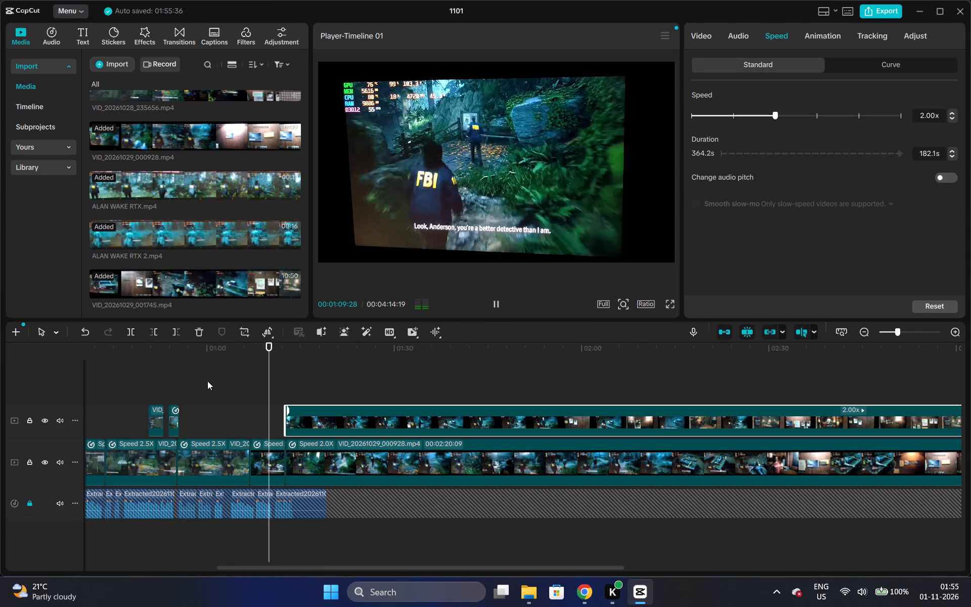
key("space")
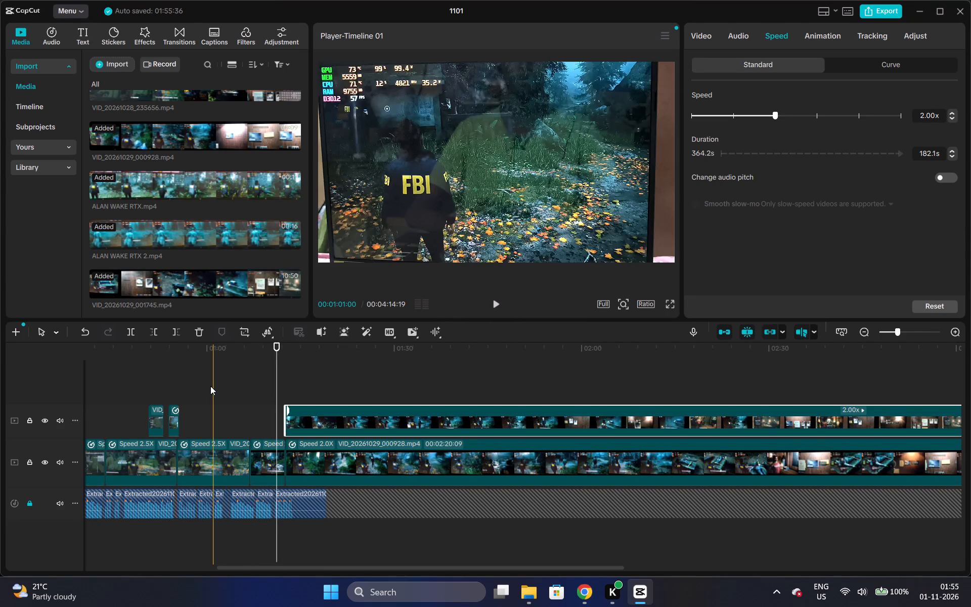
left_click(214, 458)
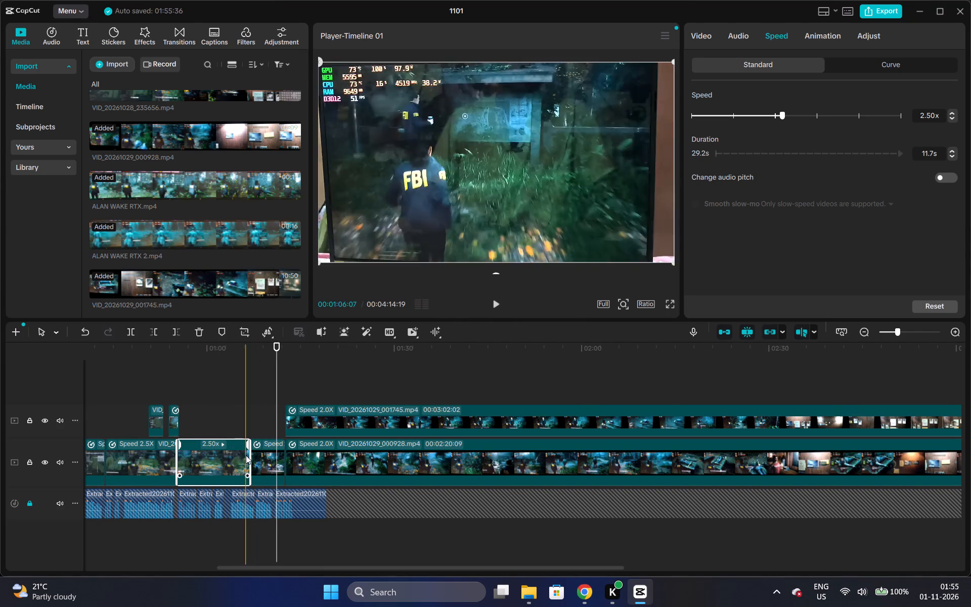
left_click_drag(249, 455, 215, 446)
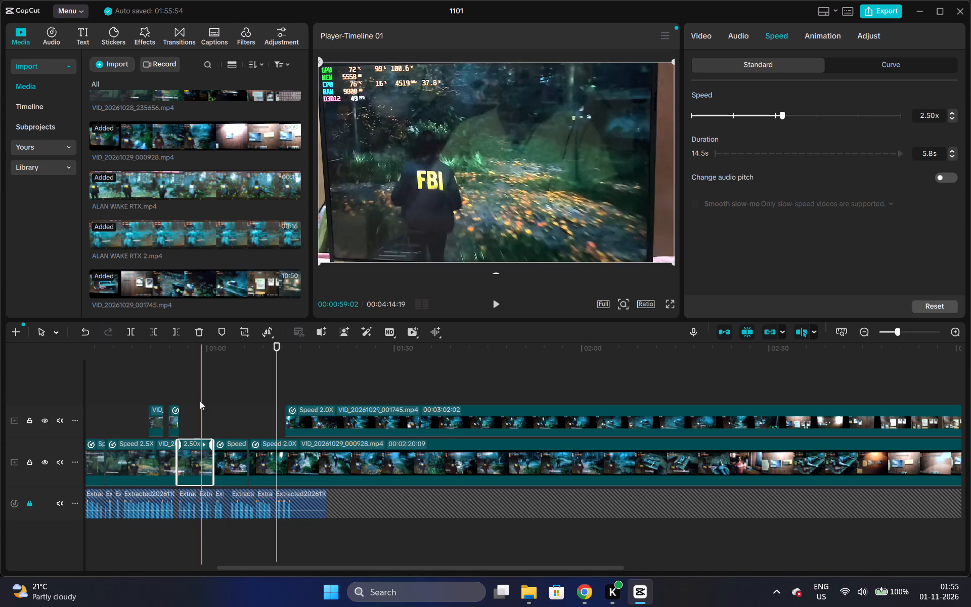
Play from about 00:58 with the voice-over and trim the end of the 2.0x VID_20261029_000928 clip to where the VID_20261029_001745 overlay starts.
left_click(199, 391)
key("space")
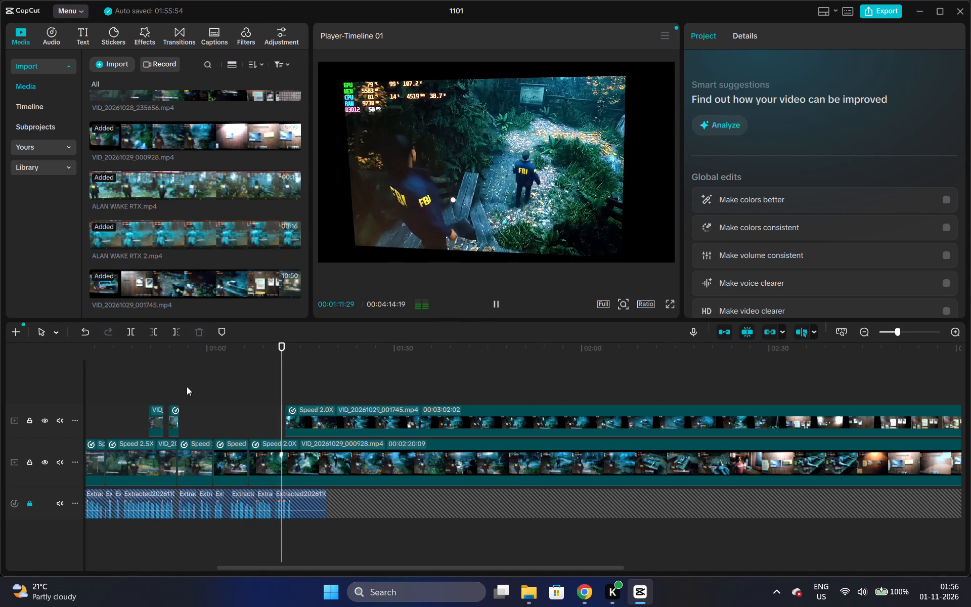
key("space")
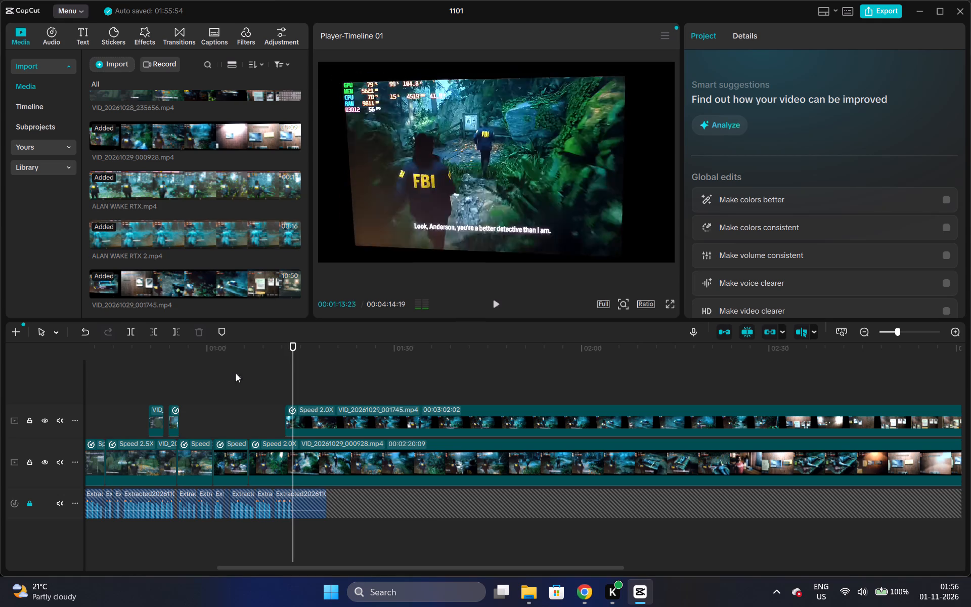
left_click(297, 454)
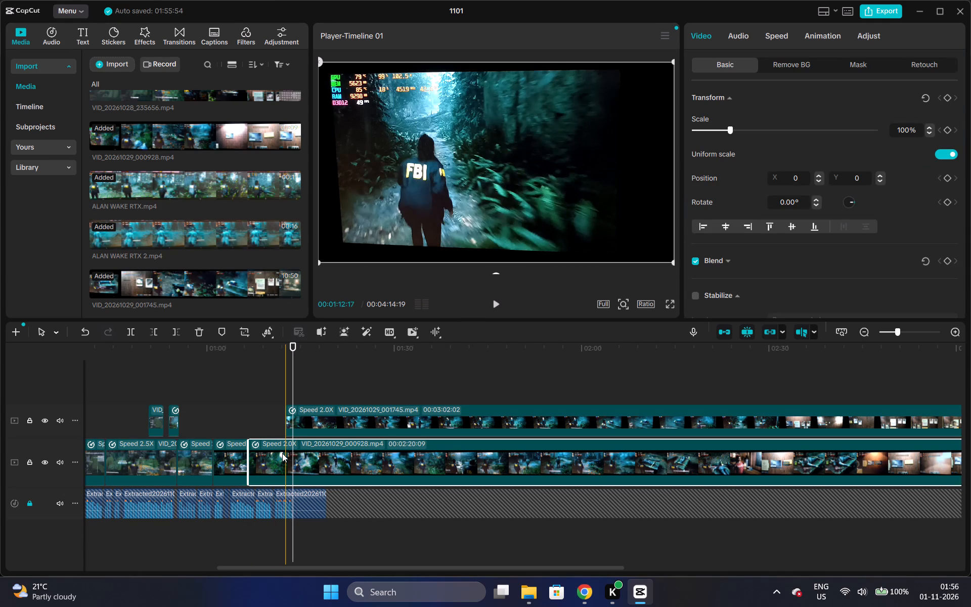
left_click(282, 453)
key("w")
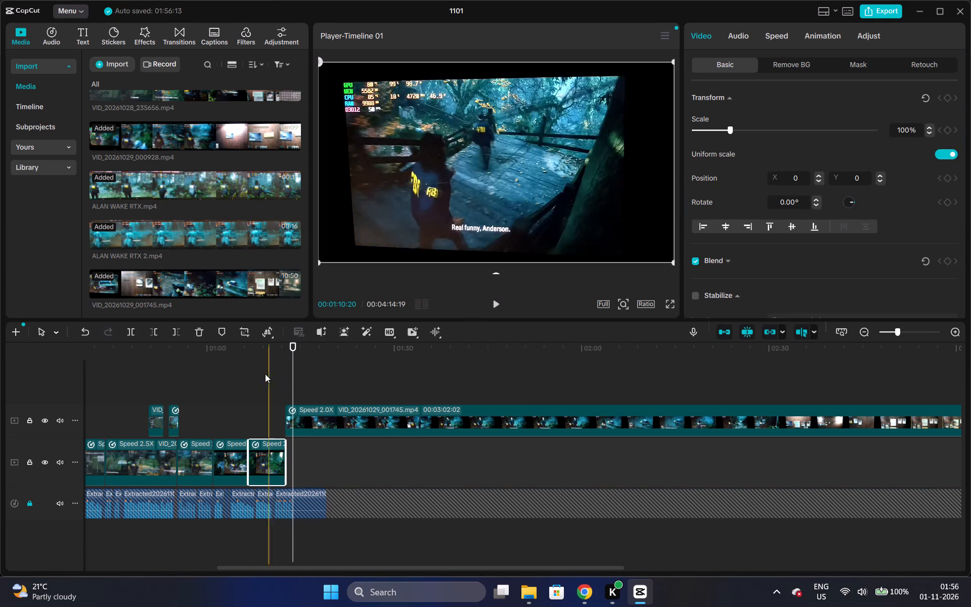
Move the VID_20261029_001745 clip from the overlay track to the main track directly after the last gameplay clip and play across the join.
left_click(258, 369)
key("space")
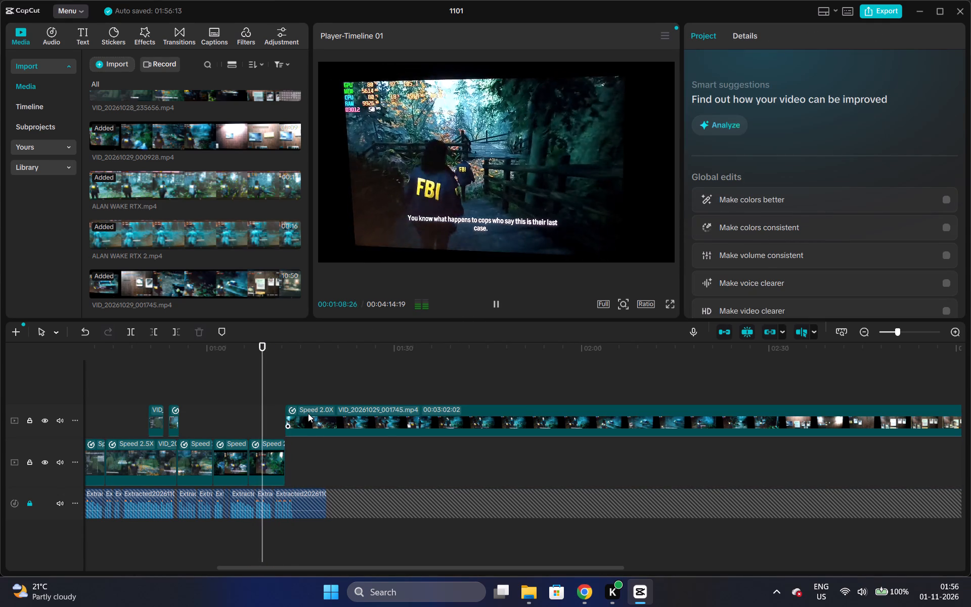
key("space")
left_click_drag(309, 404, 308, 445)
left_click_drag(308, 412, 306, 445)
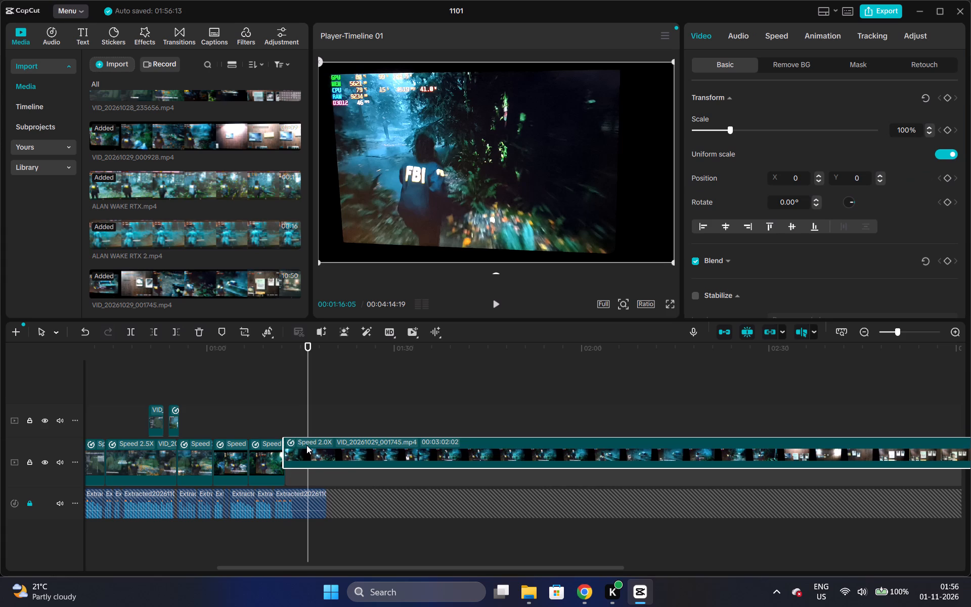
left_click_drag(306, 445, 306, 452)
key("space")
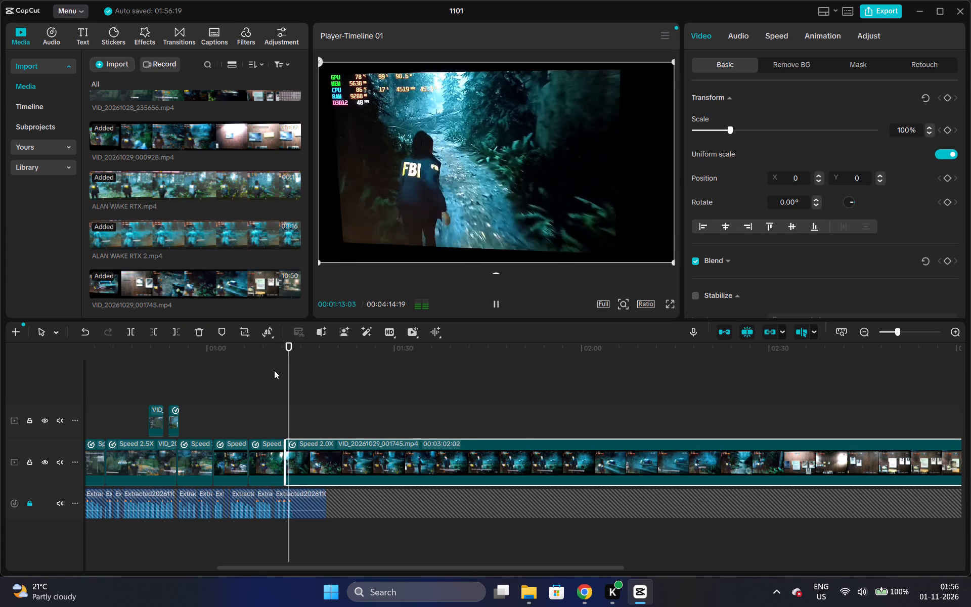
key("space")
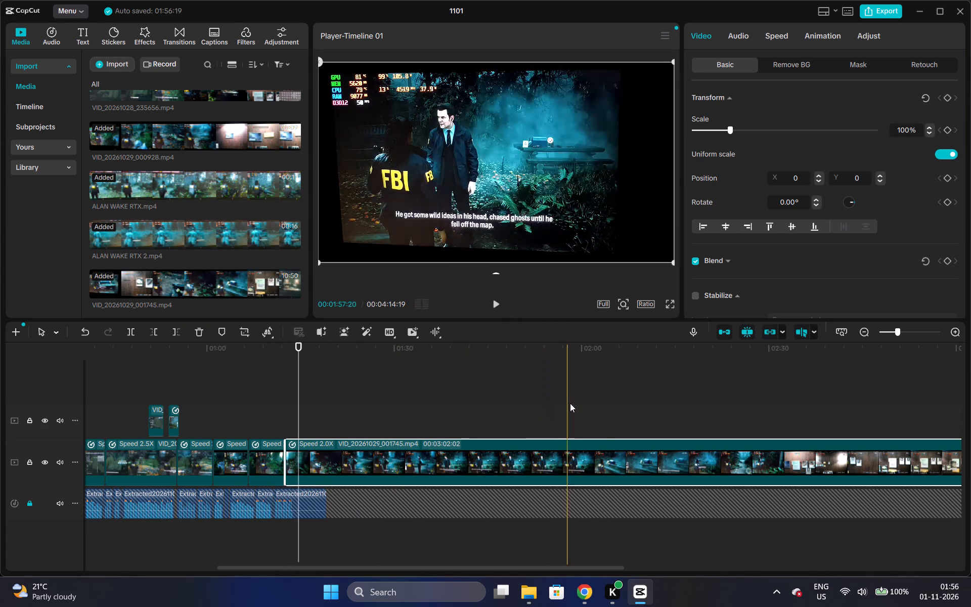
Play to the end of the voice-over and trim the end of the VID_20261029_001745 clip there, at about 01:19:06.
left_click(859, 333)
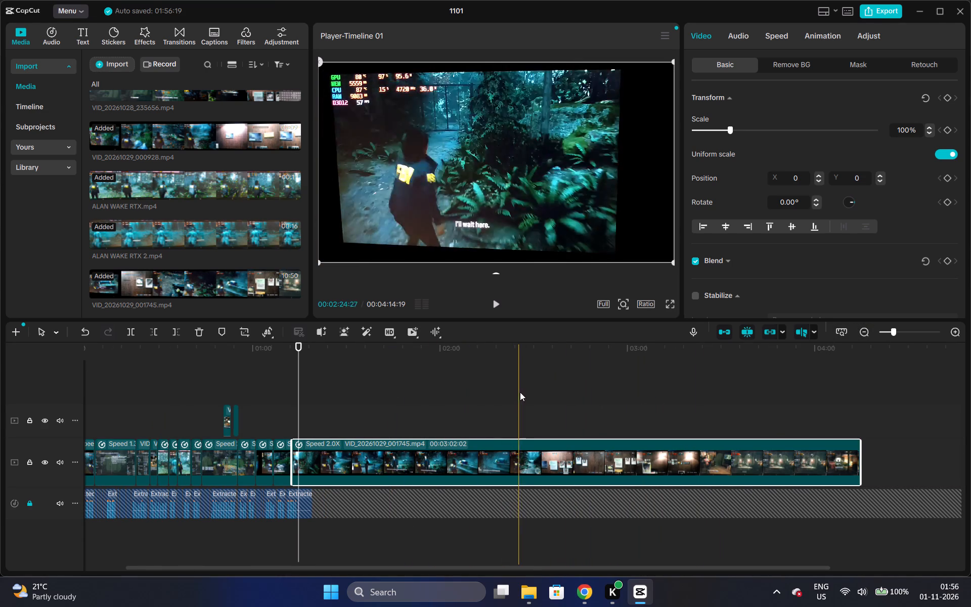
left_click(293, 378)
key("space")
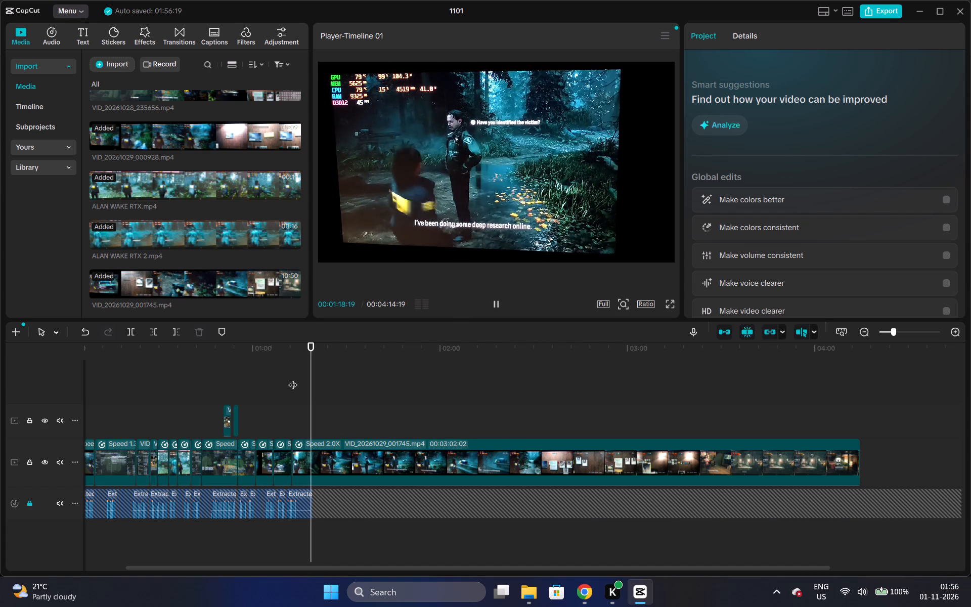
key("space")
left_click(311, 447)
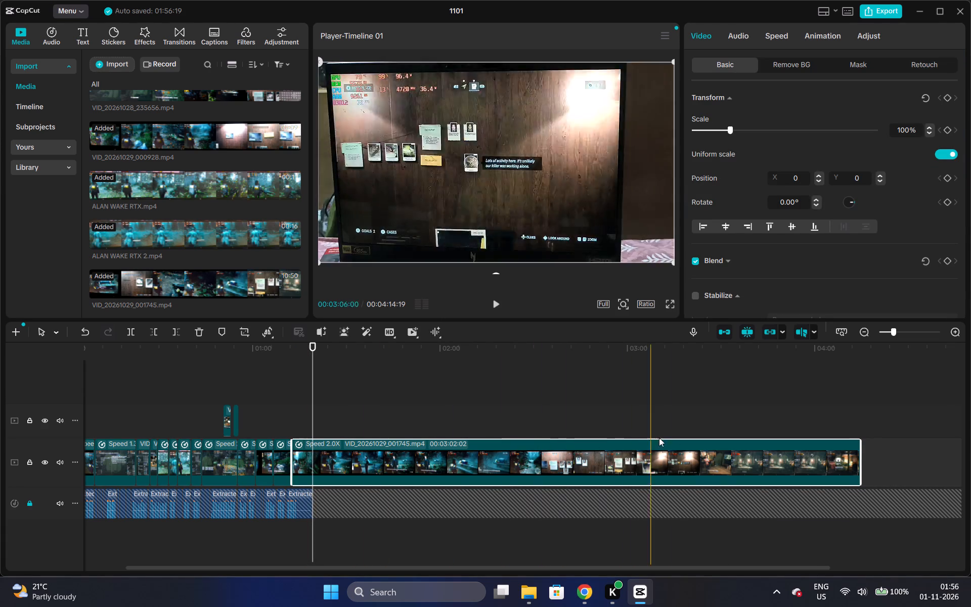
key("w")
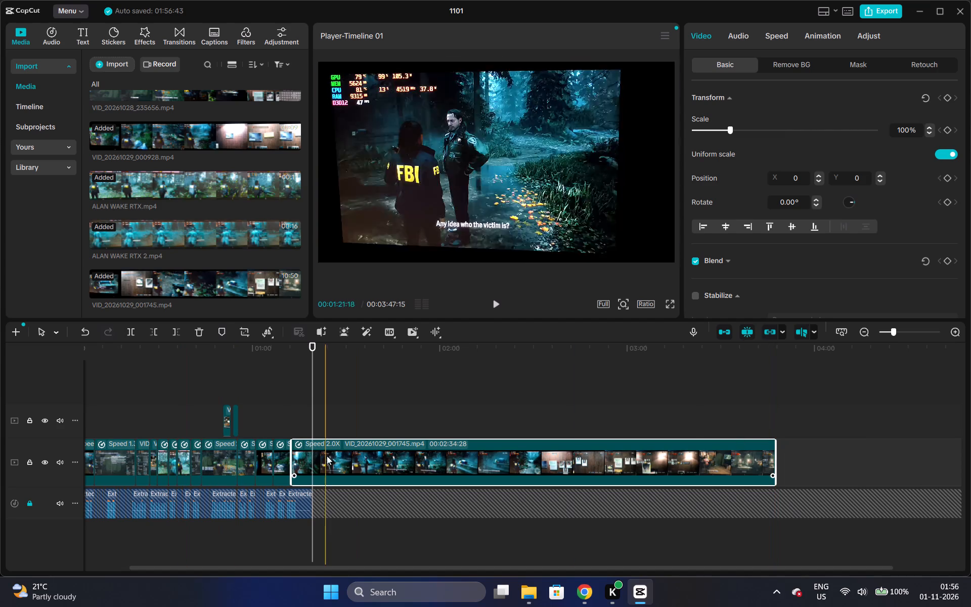
key("w")
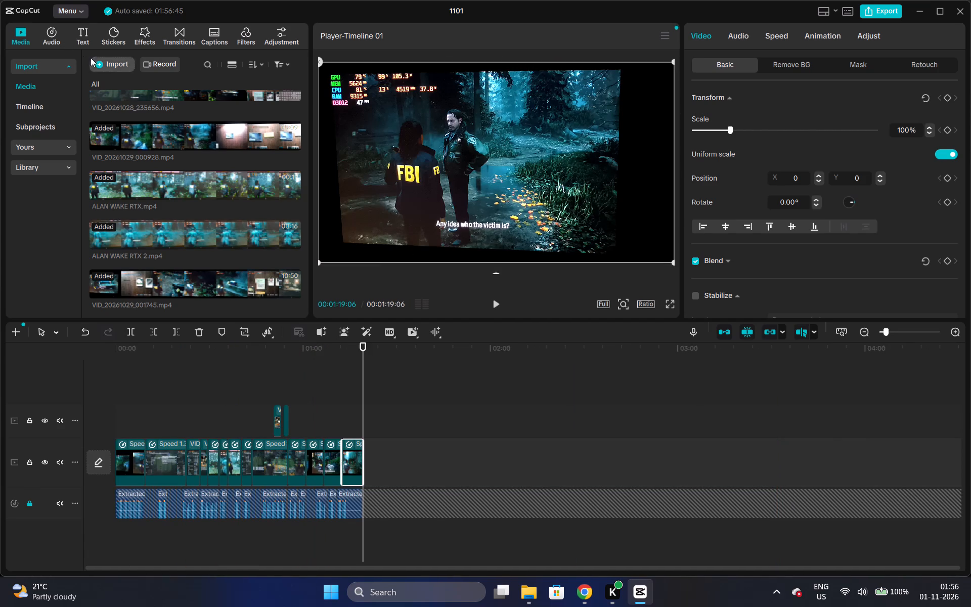
Import VID_20261029_003117.mp4 from the VID folder into the project media.
left_click(115, 63)
left_click(124, 85)
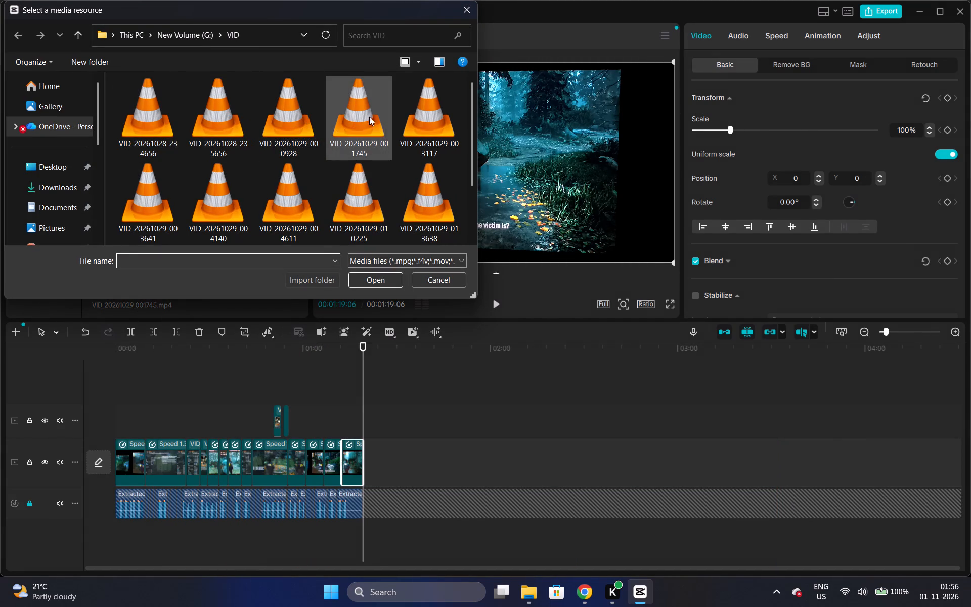
left_click(410, 116)
left_click(378, 279)
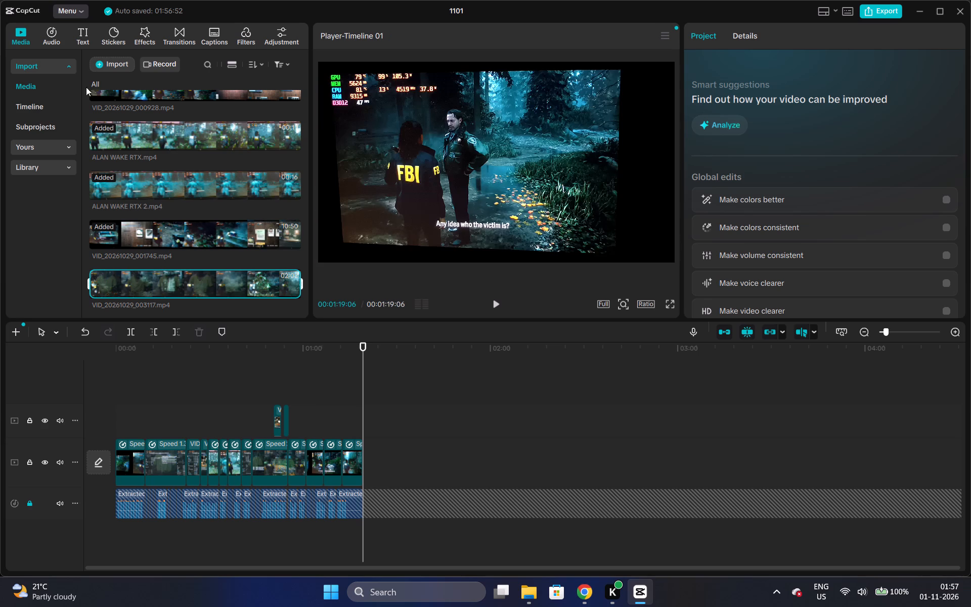
Switch to File Explorer, open the VID folder on New Volume (G:) and briefly preview VID_20261029_010225.mp4.
left_click(527, 606)
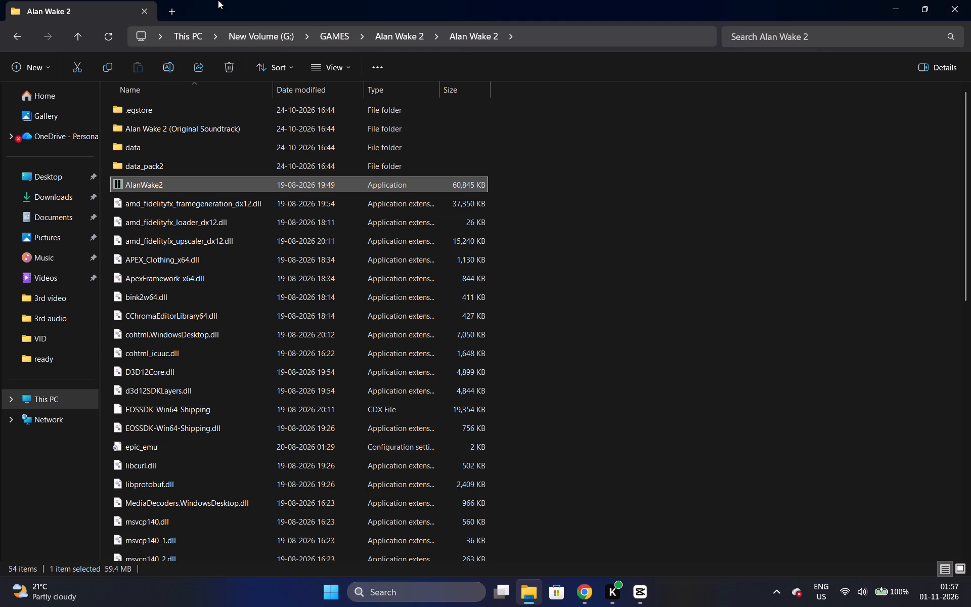
left_click(260, 37)
left_click_drag(970, 207, 962, 334)
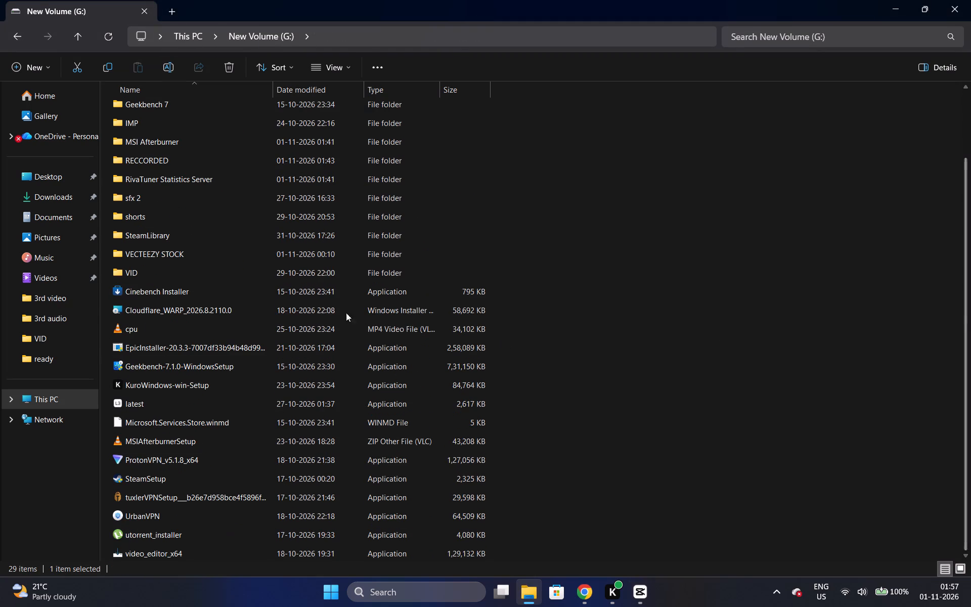
double_click(233, 277)
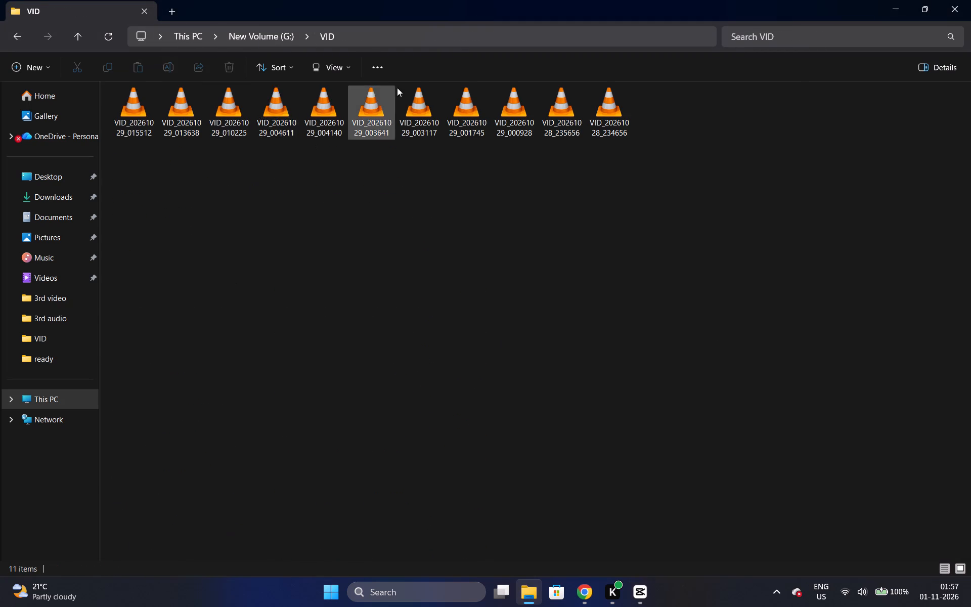
double_click(209, 125)
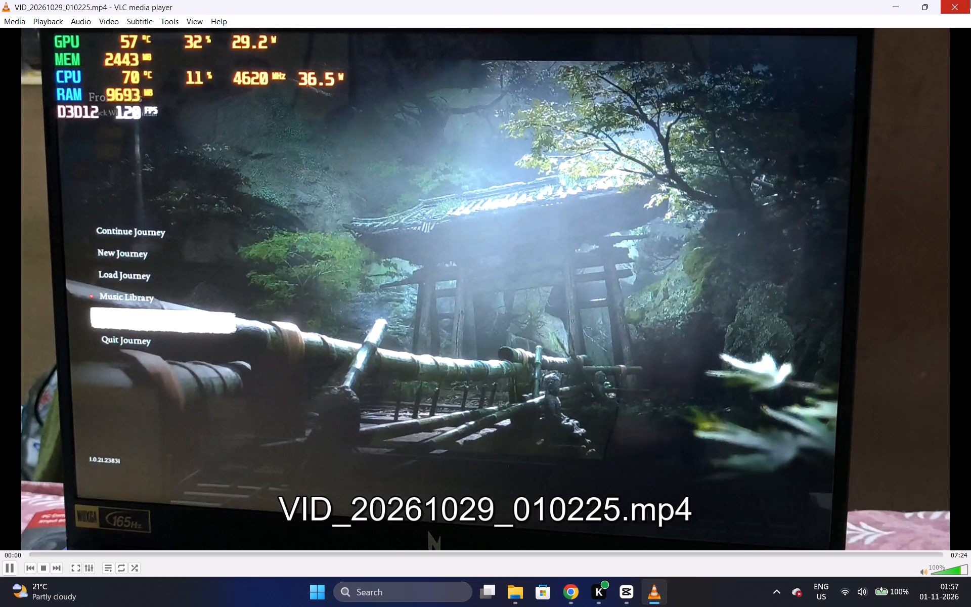
left_click(970, 0)
Skim VID_20261029_000928.mp4 in VLC from beginning to end to examine its gameplay footage, and close it.
double_click(515, 127)
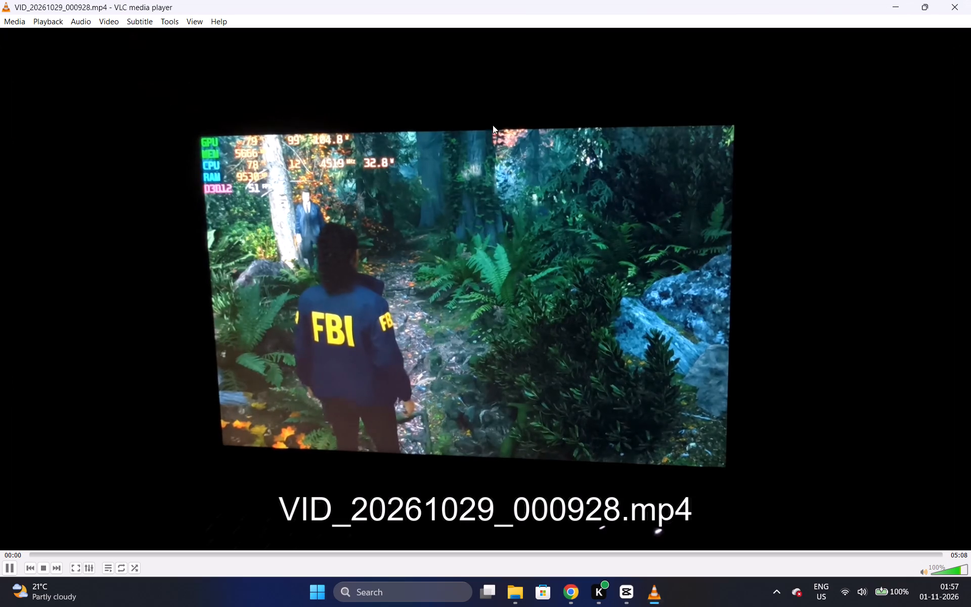
left_click(79, 557)
left_click(98, 554)
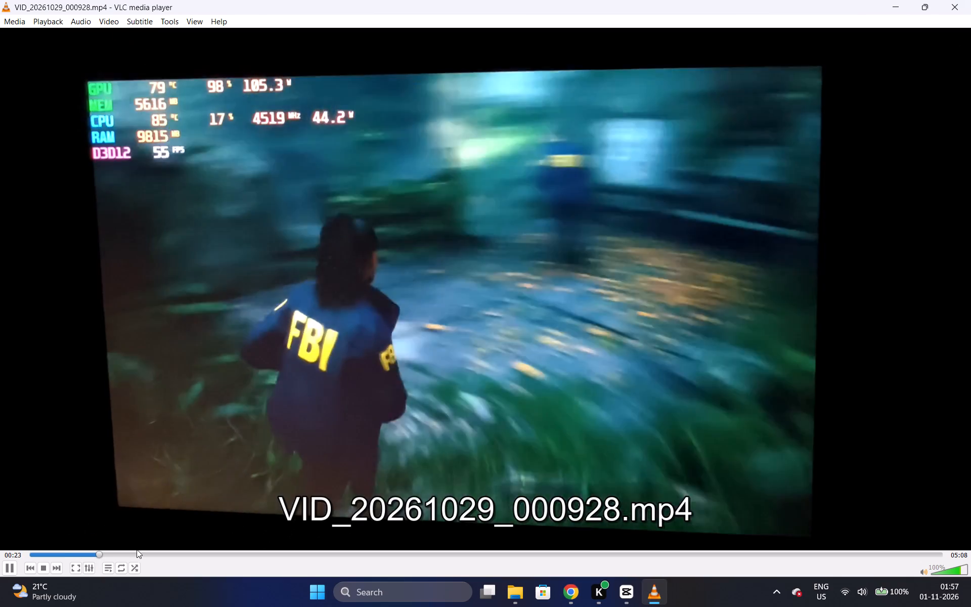
double_click(137, 549)
left_click(355, 574)
left_click(371, 575)
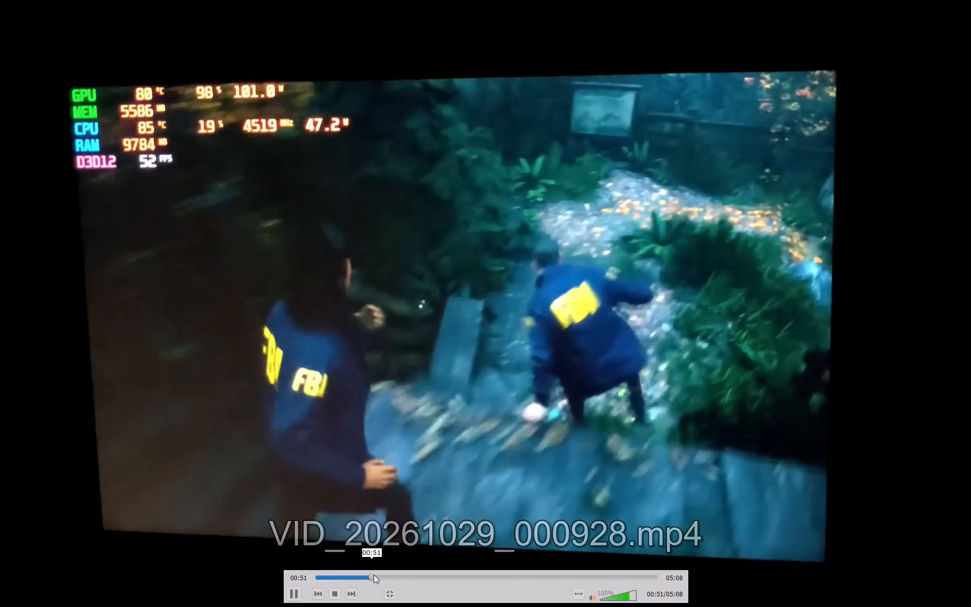
left_click(388, 576)
left_click(397, 577)
left_click_drag(415, 577, 420, 577)
left_click(434, 576)
left_click(447, 575)
left_click_drag(456, 574, 461, 574)
left_click_drag(470, 574, 478, 574)
left_click_drag(485, 574, 494, 574)
left_click(500, 574)
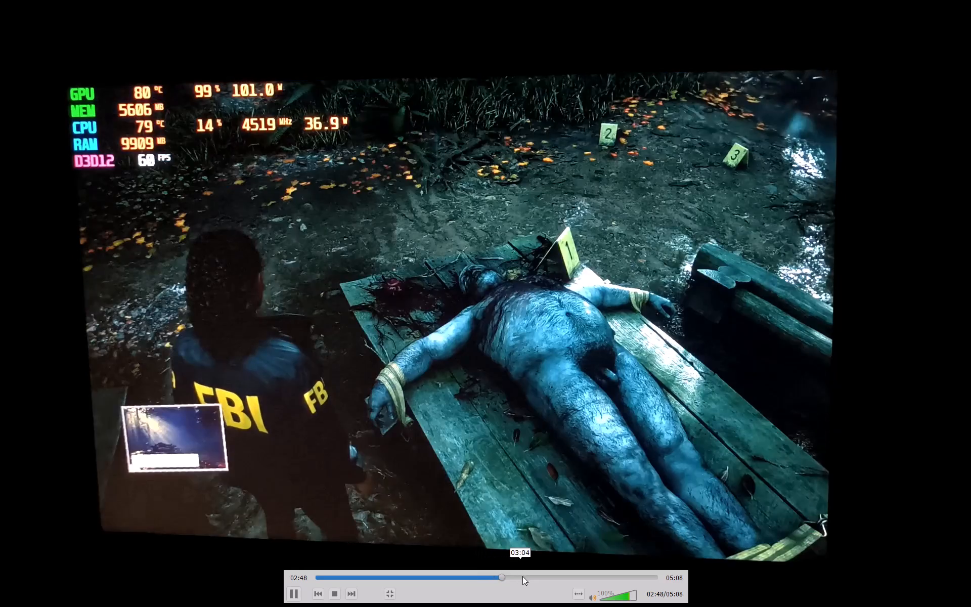
left_click_drag(527, 576, 532, 577)
left_click_drag(543, 577, 554, 578)
left_click_drag(560, 578, 568, 578)
left_click_drag(568, 578, 573, 578)
left_click_drag(576, 578, 582, 578)
left_click_drag(587, 578, 598, 578)
left_click_drag(604, 578, 611, 578)
left_click_drag(616, 578, 625, 578)
left_click_drag(630, 578, 638, 578)
left_click(642, 578)
left_click(649, 578)
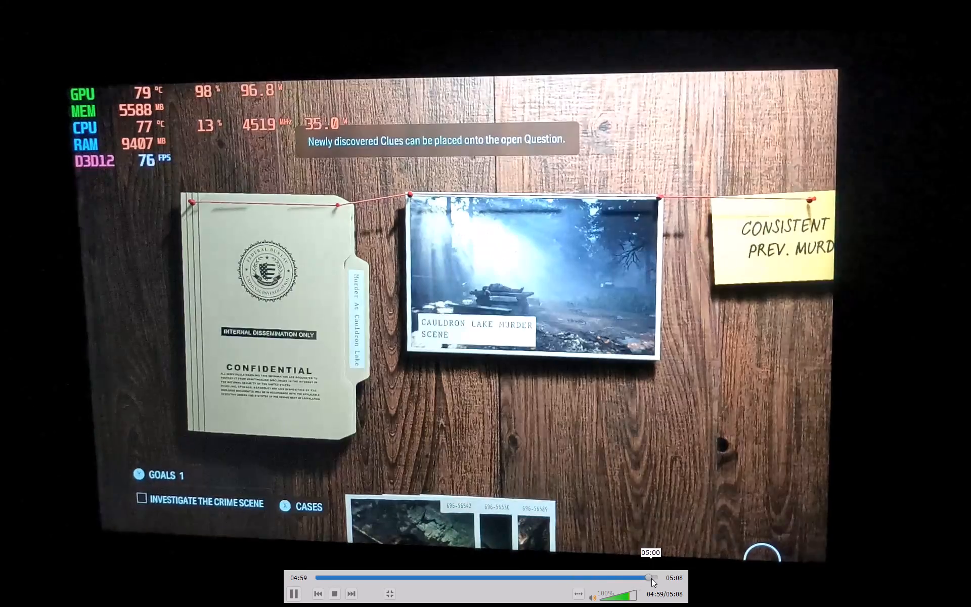
double_click(638, 454)
left_click(970, 7)
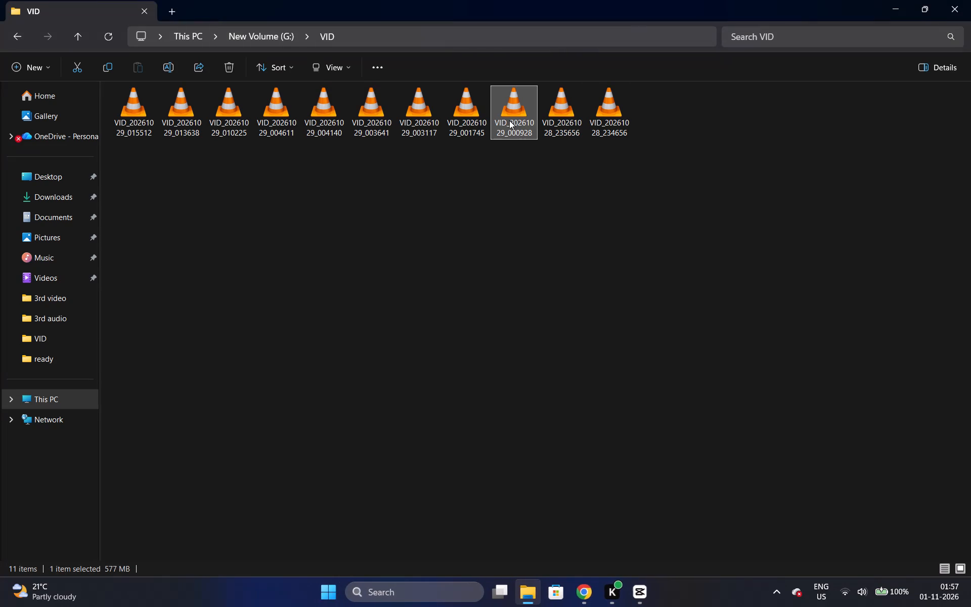
Open VID_20261029_001745.mp4 in VLC and skim forward through it to about 08:47 to examine its scenes.
double_click(473, 110)
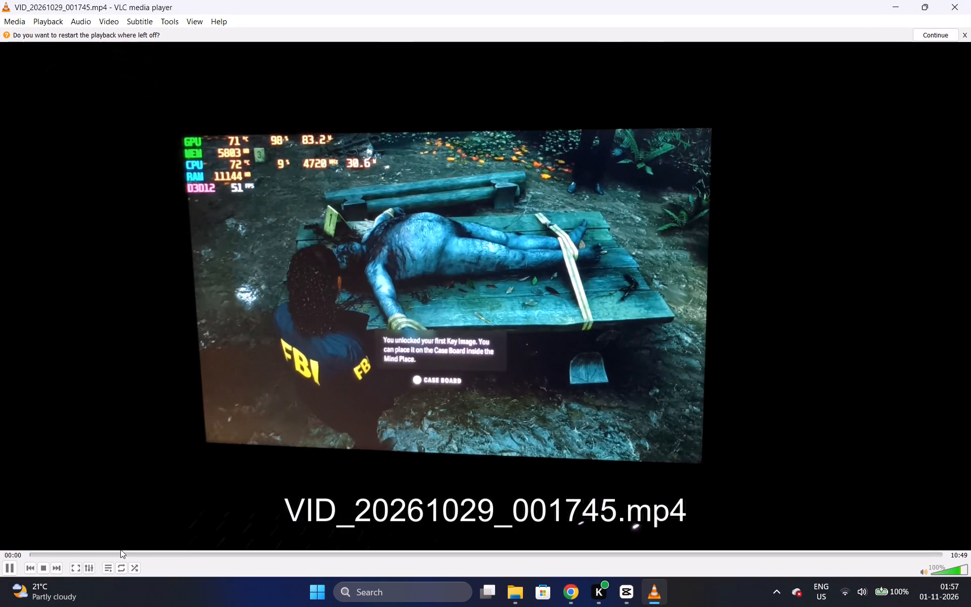
left_click(120, 549)
left_click(138, 553)
left_click(177, 553)
left_click(294, 551)
left_click_drag(319, 551, 334, 552)
left_click_drag(363, 553, 377, 554)
left_click_drag(396, 555, 430, 555)
left_click_drag(458, 555, 483, 555)
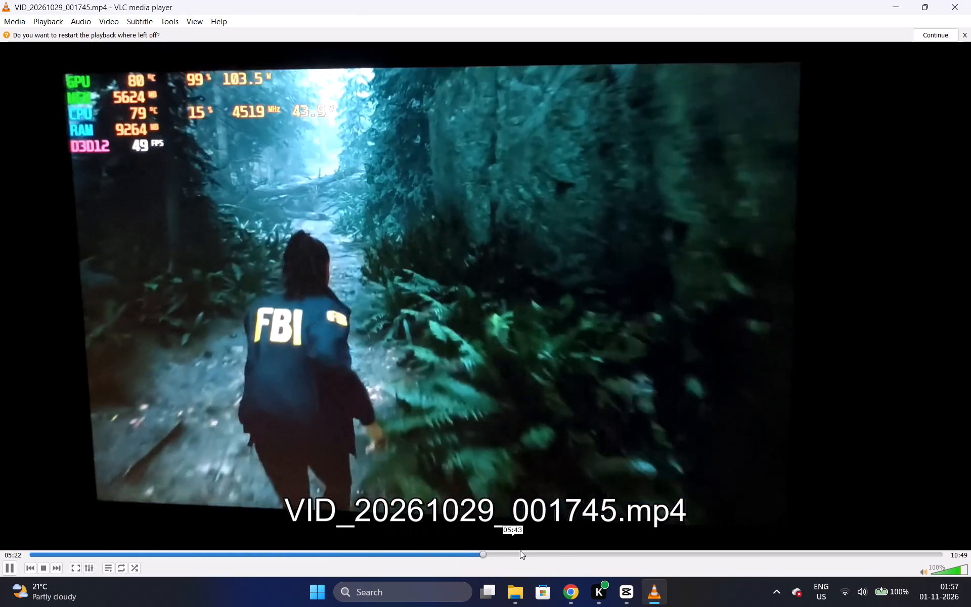
left_click_drag(522, 550, 536, 550)
left_click(550, 550)
left_click_drag(572, 548, 598, 548)
left_click_drag(616, 548, 627, 548)
left_click_drag(639, 548, 647, 550)
left_click(652, 551)
left_click_drag(665, 551, 674, 551)
left_click_drag(693, 550, 715, 551)
left_click_drag(728, 551, 753, 553)
left_click_drag(768, 552, 773, 552)
left_click_drag(785, 552, 799, 554)
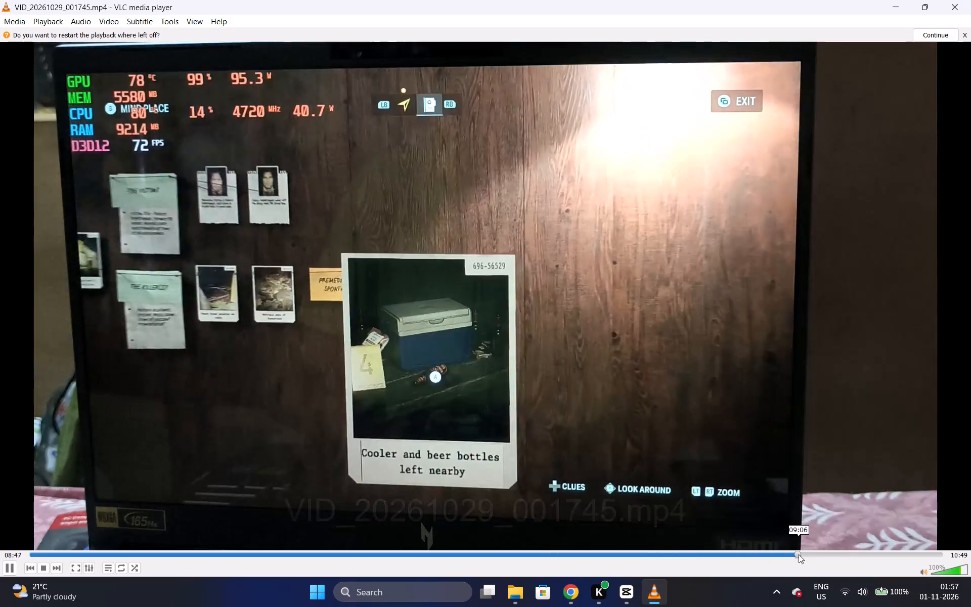
Skim the remaining part of VID_20261029_001745.mp4, from about 08:47 towards the end, to examine its closing scenes, and close it.
left_click_drag(799, 554, 803, 554)
left_click_drag(809, 553, 817, 553)
left_click(821, 553)
left_click(850, 552)
left_click_drag(863, 551, 875, 551)
left_click_drag(879, 551, 886, 552)
left_click(901, 552)
left_click(824, 557)
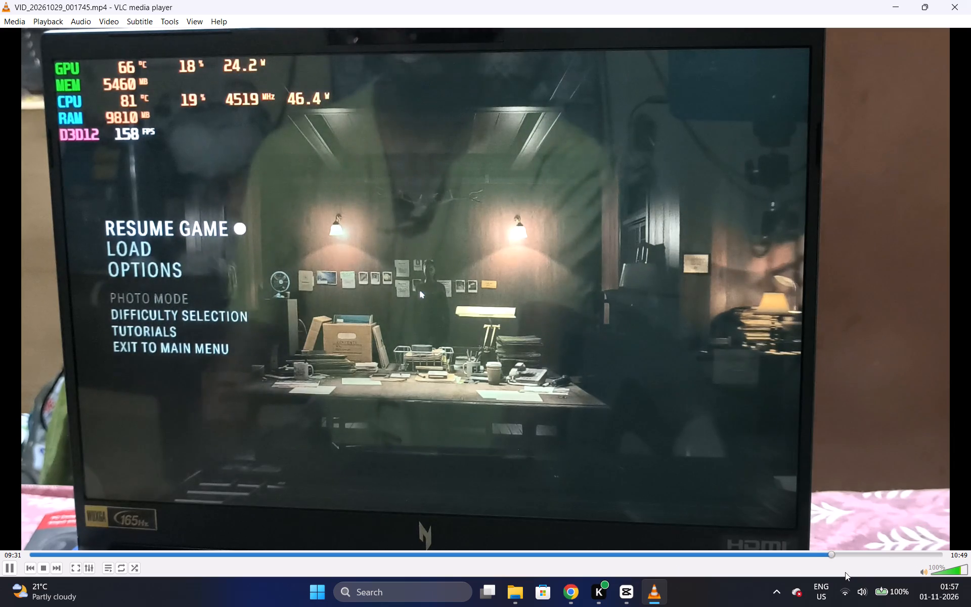
left_click(854, 552)
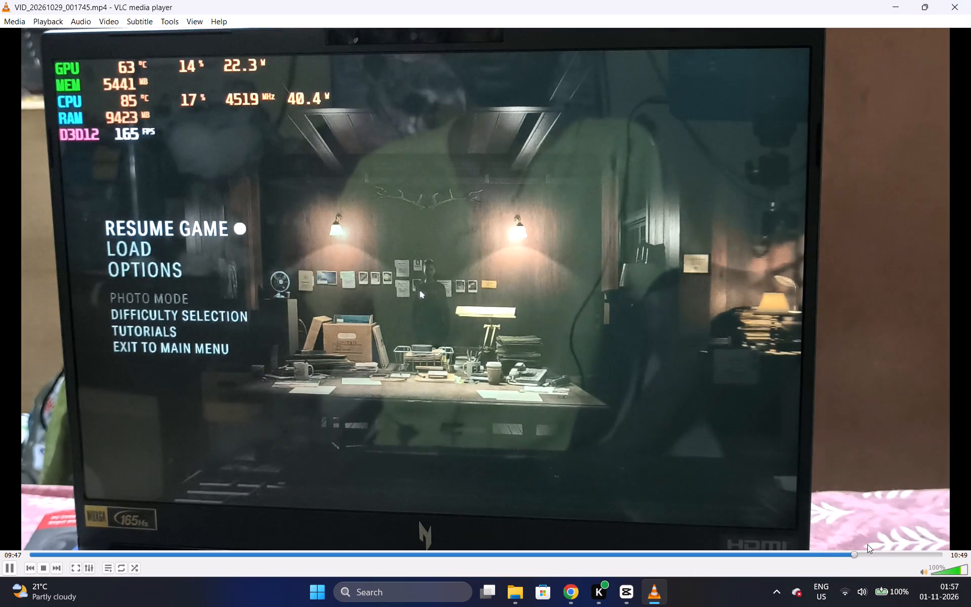
left_click(967, 3)
Open VID_20261029_003117.mp4 from the VID folder in VLC, briefly skim its opening footage, and close it.
double_click(435, 99)
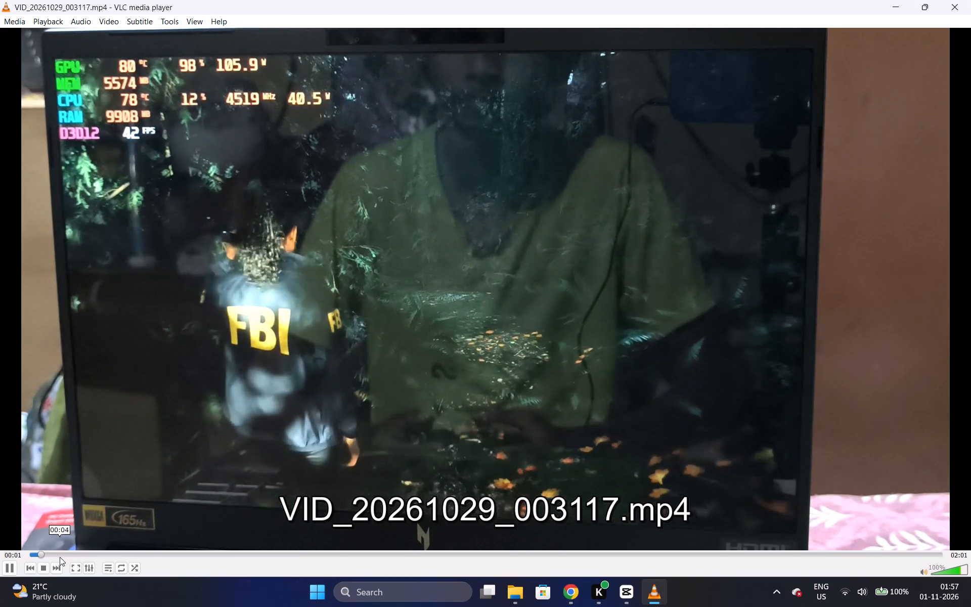
left_click(60, 557)
left_click(138, 554)
left_click(970, 0)
left_click(419, 380)
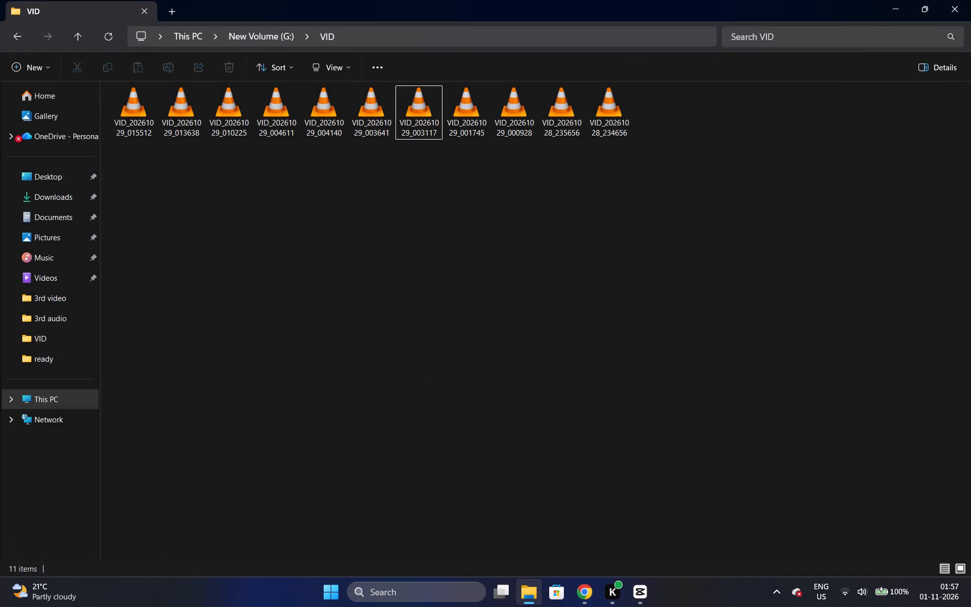
Switch to CapCut to close project 1101 and exit the editor, along with the VID folder window.
left_click(653, 596)
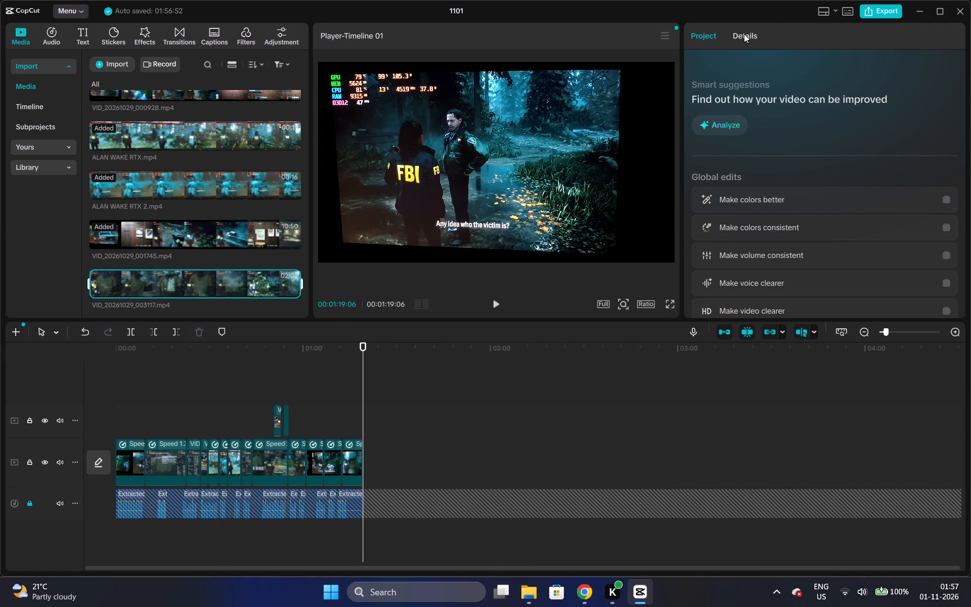
left_click(959, 8)
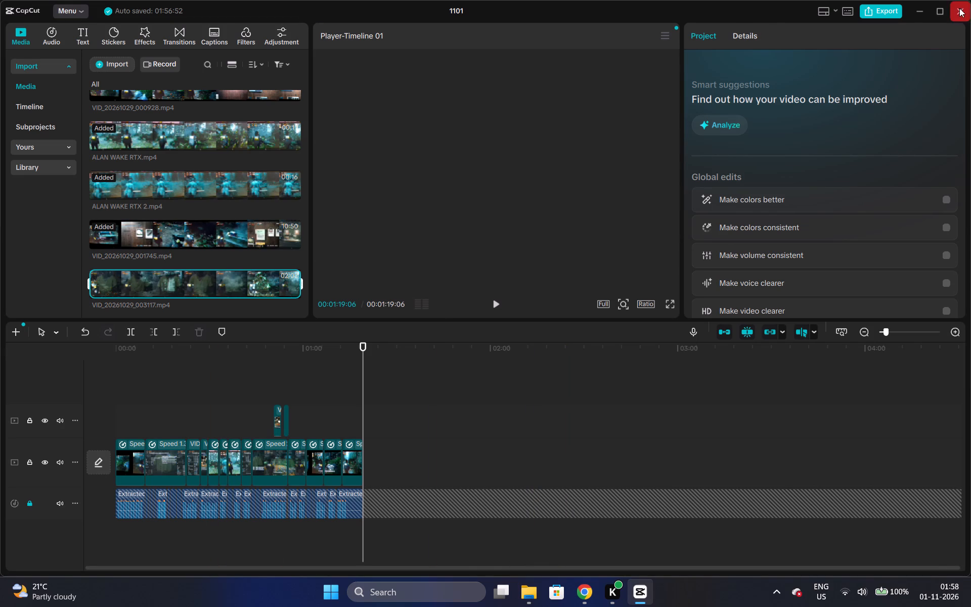
left_click(955, 16)
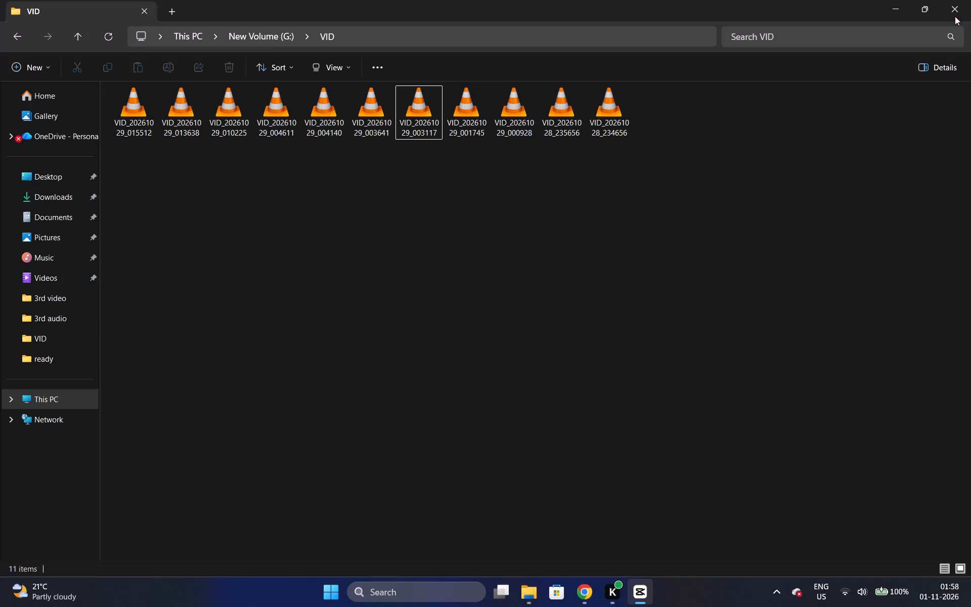
left_click(957, 5)
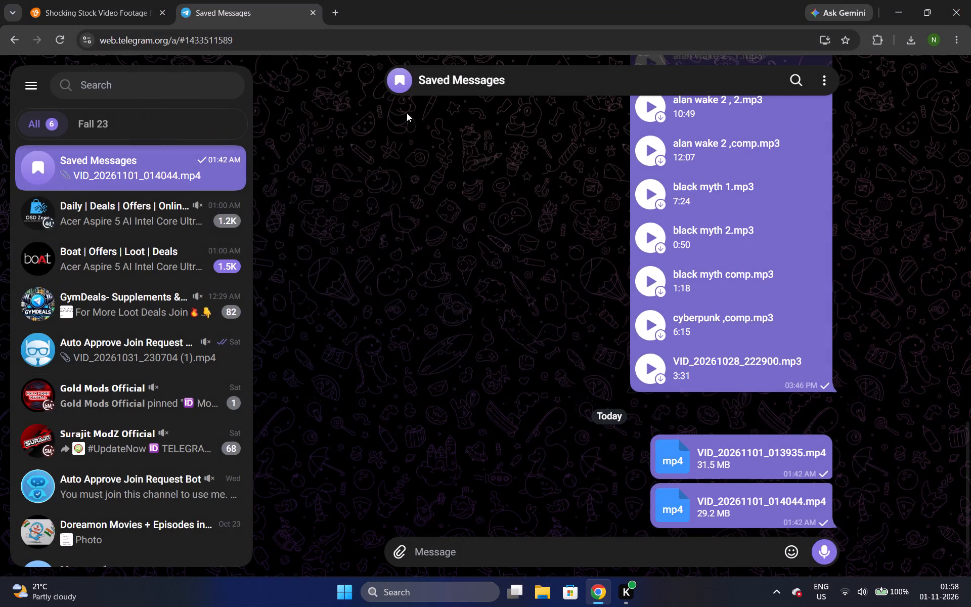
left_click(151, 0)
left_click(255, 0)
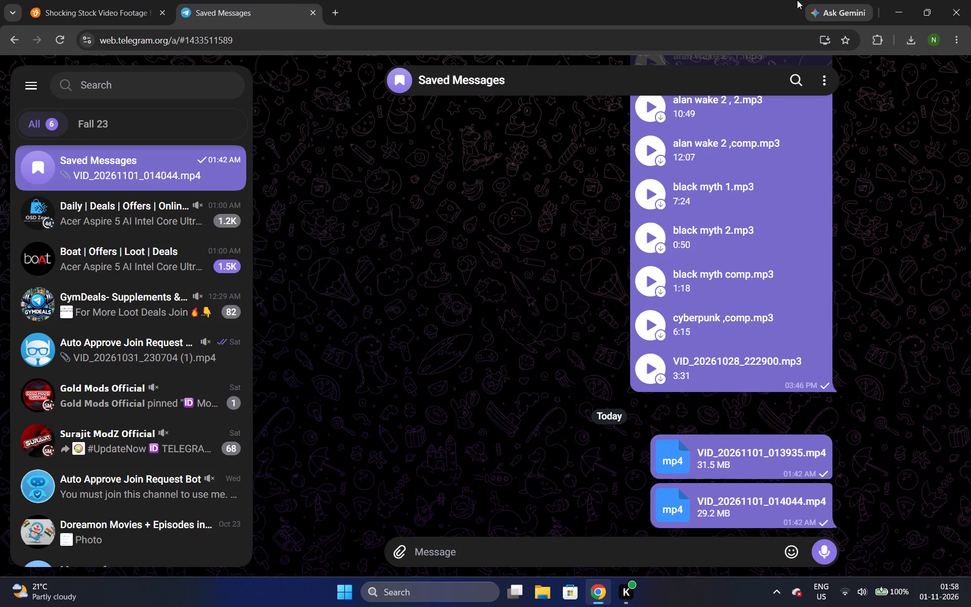